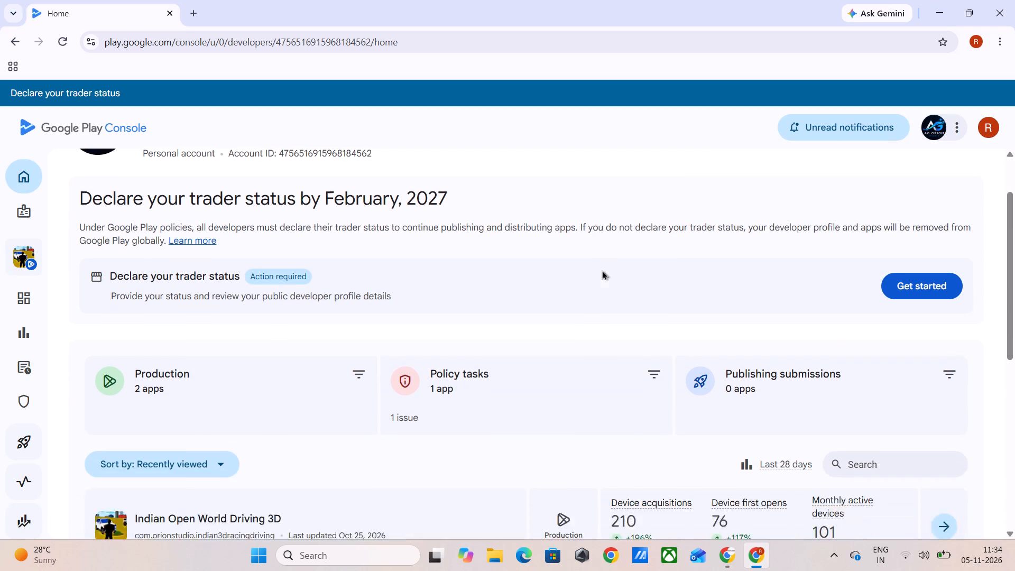
{"action": "scroll", "coordinate": [602, 270], "scroll_direction": "down", "scroll_amount": 5}
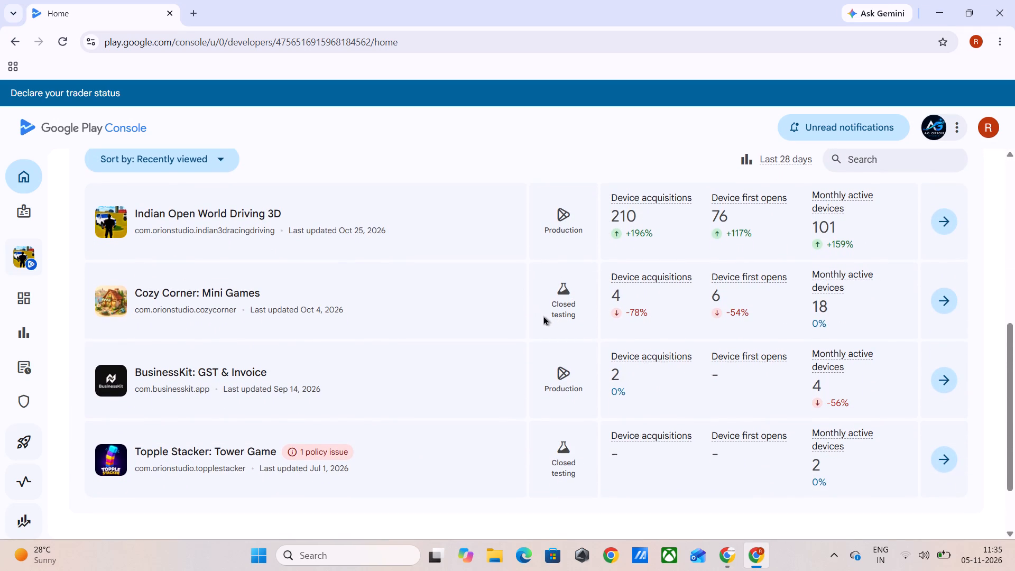
{"action": "scroll", "coordinate": [543, 316], "scroll_direction": "up", "scroll_amount": 3}
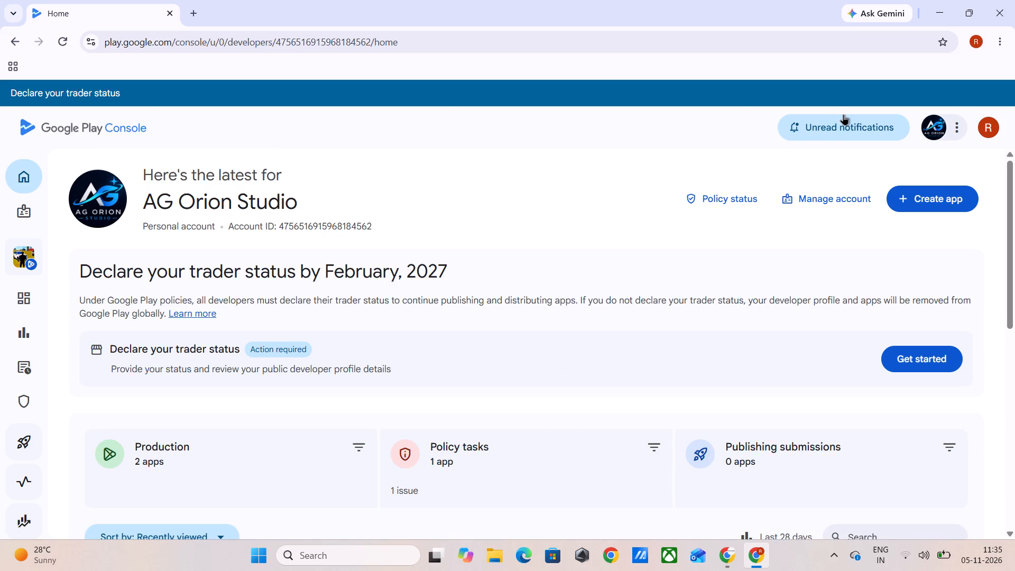
Read the unread Play Console notification about changes to Google Play policies.
{"action": "left_click", "coordinate": [841, 123]}
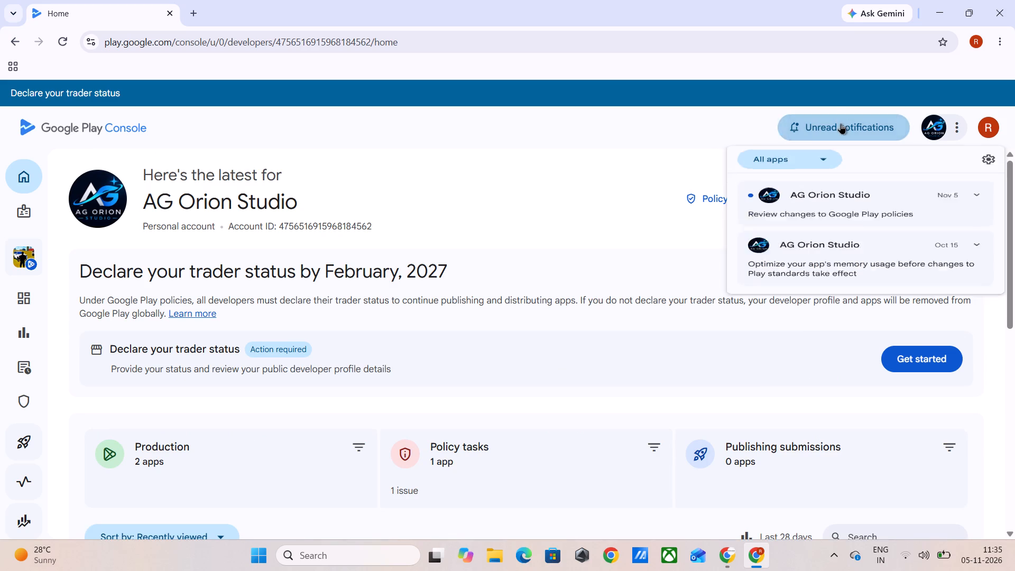
{"action": "left_click", "coordinate": [974, 215]}
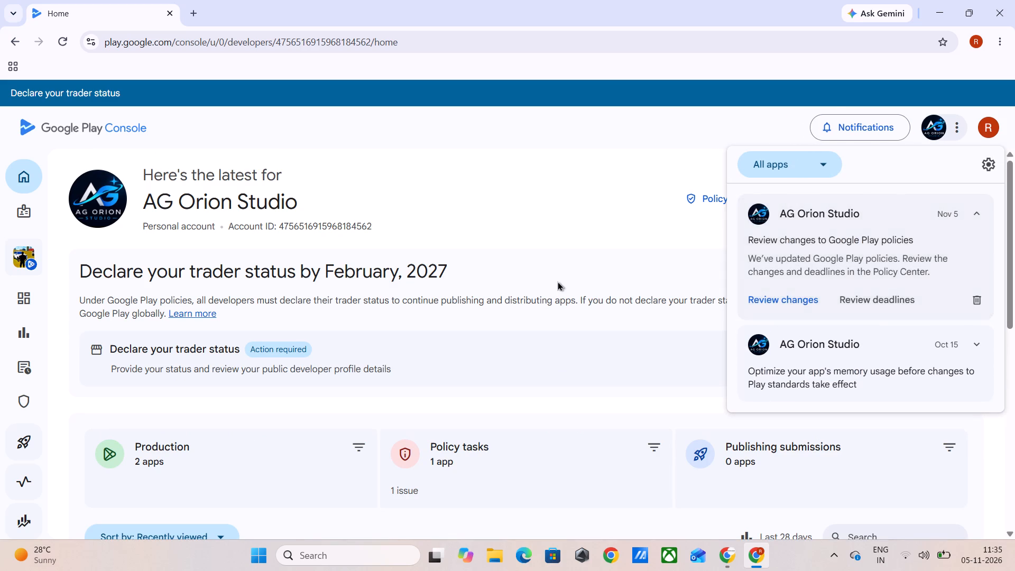
{"action": "left_click", "coordinate": [557, 281]}
Start the trader status declaration for the developer account, choose "This is a trader account" and continue.
{"action": "scroll", "coordinate": [557, 281], "scroll_direction": "down", "scroll_amount": 1}
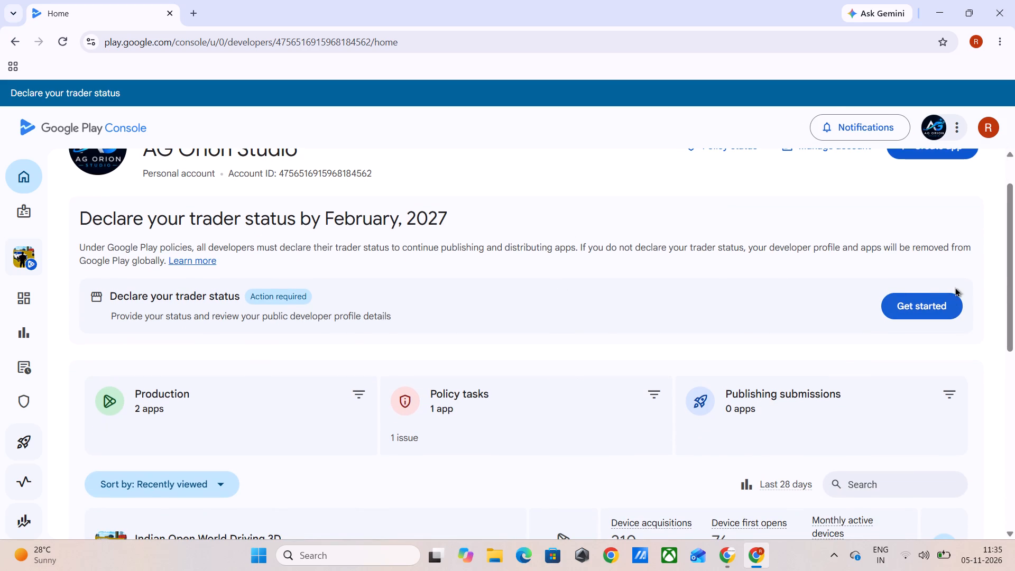
{"action": "left_click", "coordinate": [936, 299]}
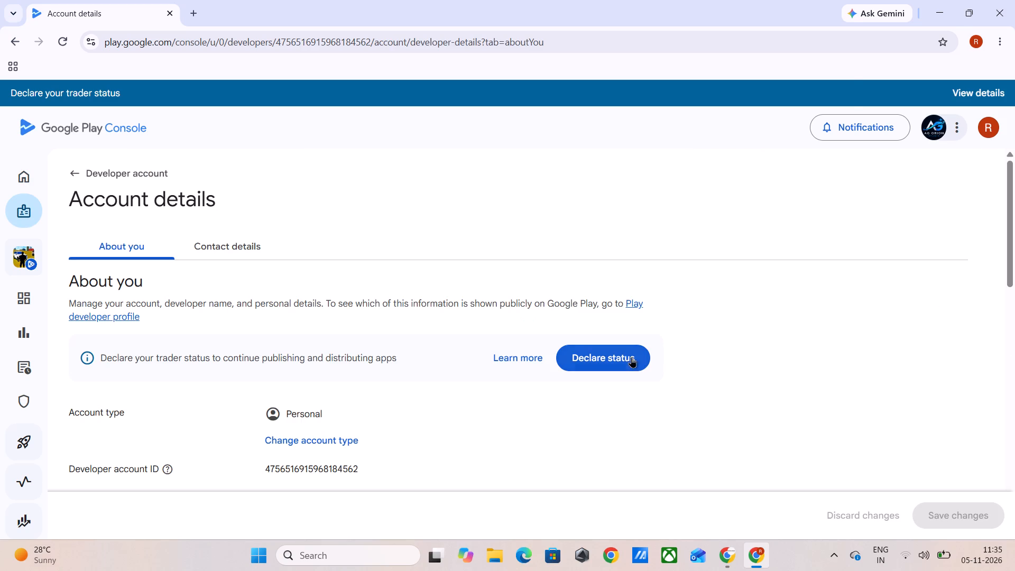
{"action": "right_click", "coordinate": [629, 358]}
{"action": "left_click", "coordinate": [600, 361]}
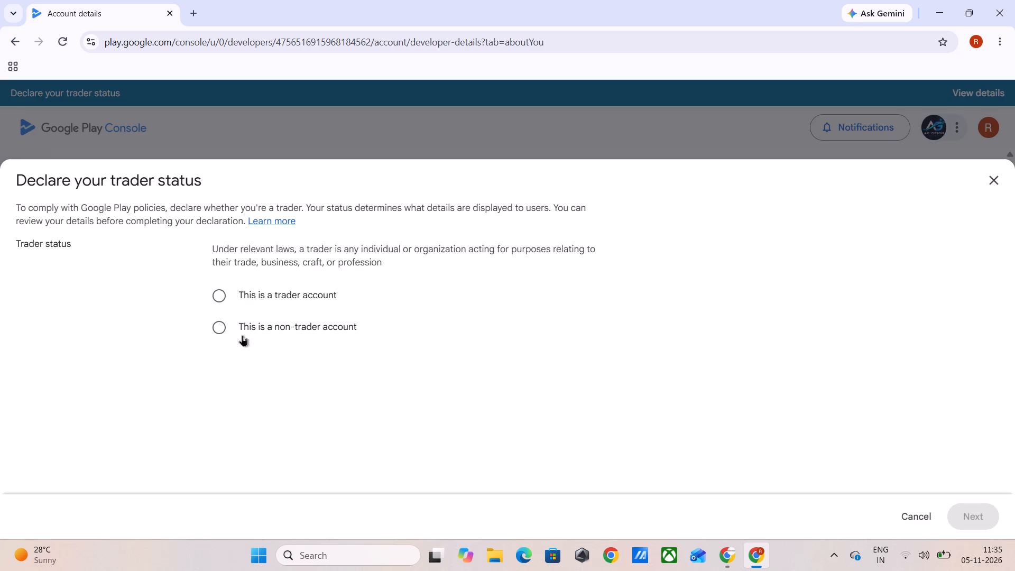
{"action": "left_click", "coordinate": [222, 297]}
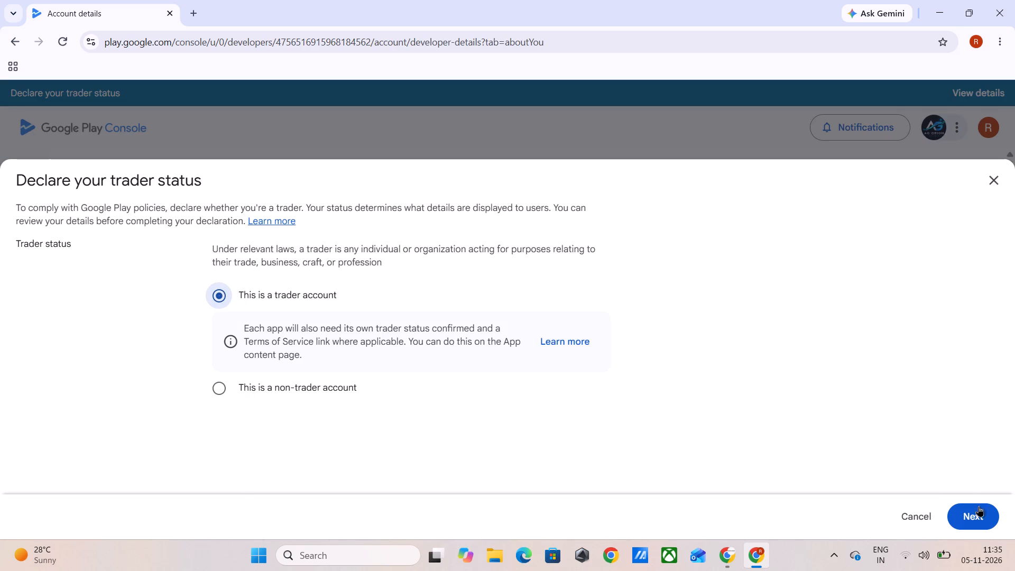
{"action": "left_click", "coordinate": [979, 506]}
Open the developer phone number for entry on the Verify a phone number page.
{"action": "scroll", "coordinate": [463, 448], "scroll_direction": "down", "scroll_amount": 3}
{"action": "left_click", "coordinate": [306, 398]}
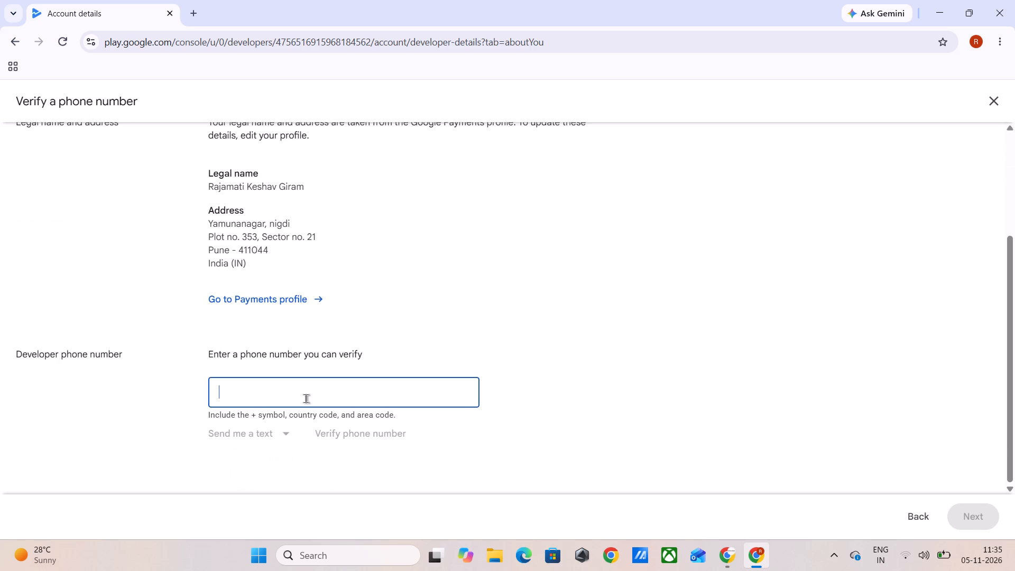
{"action": "scroll", "coordinate": [306, 398], "scroll_direction": "right", "scroll_amount": 1}
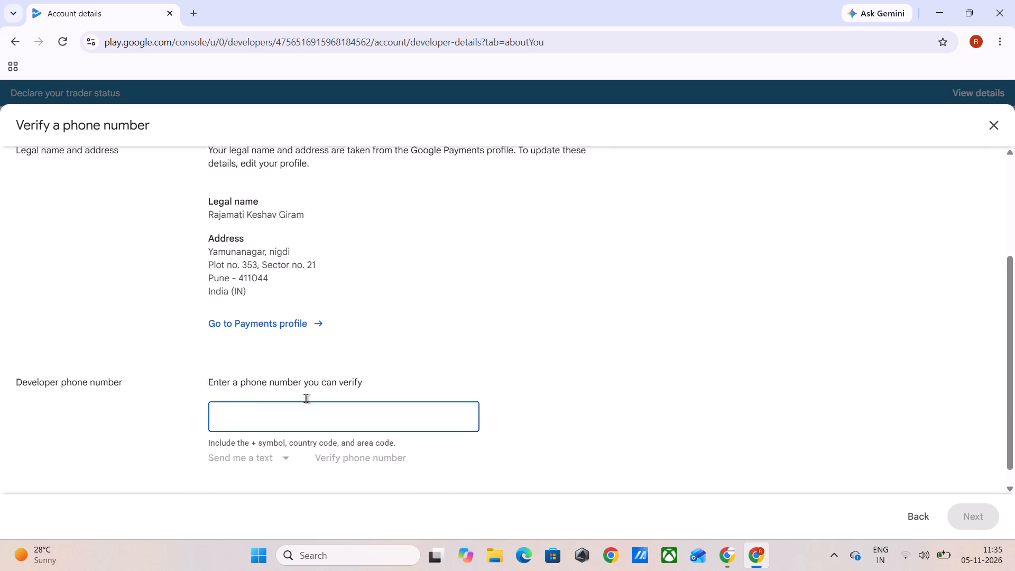
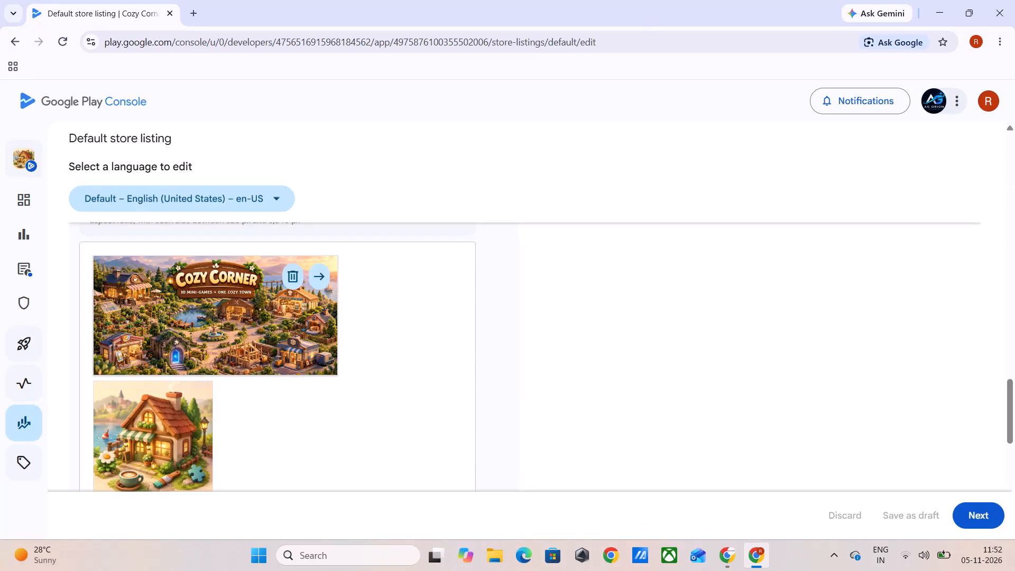
Remove both existing images, the Cozy Corner town banner and the cottage artwork, from the default listing's phone screenshots.
{"action": "scroll", "coordinate": [289, 339], "scroll_direction": "down", "scroll_amount": 1}
{"action": "scroll", "coordinate": [292, 294], "scroll_direction": "up", "scroll_amount": 1}
{"action": "left_click", "coordinate": [296, 285]}
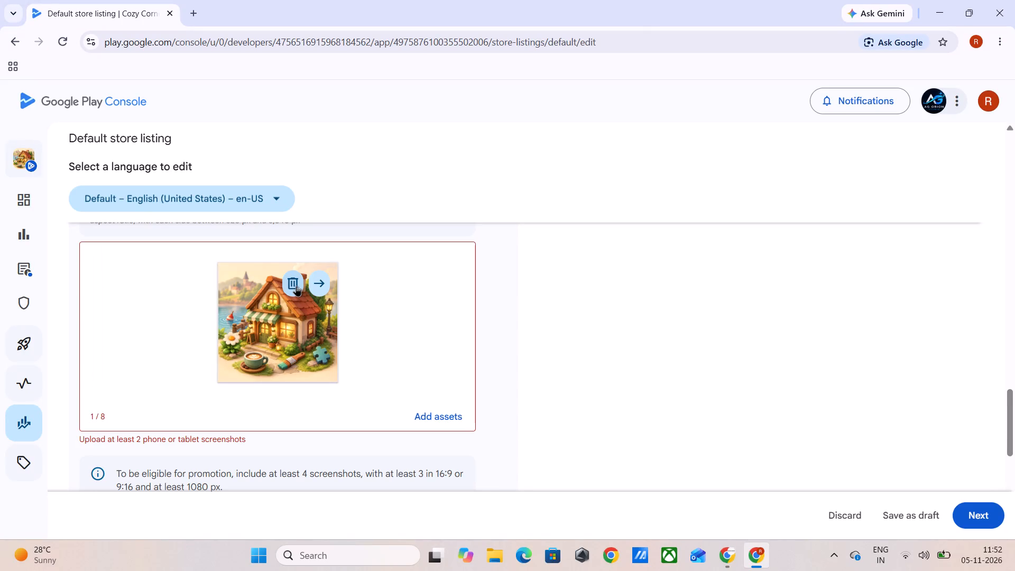
{"action": "left_click", "coordinate": [296, 285]}
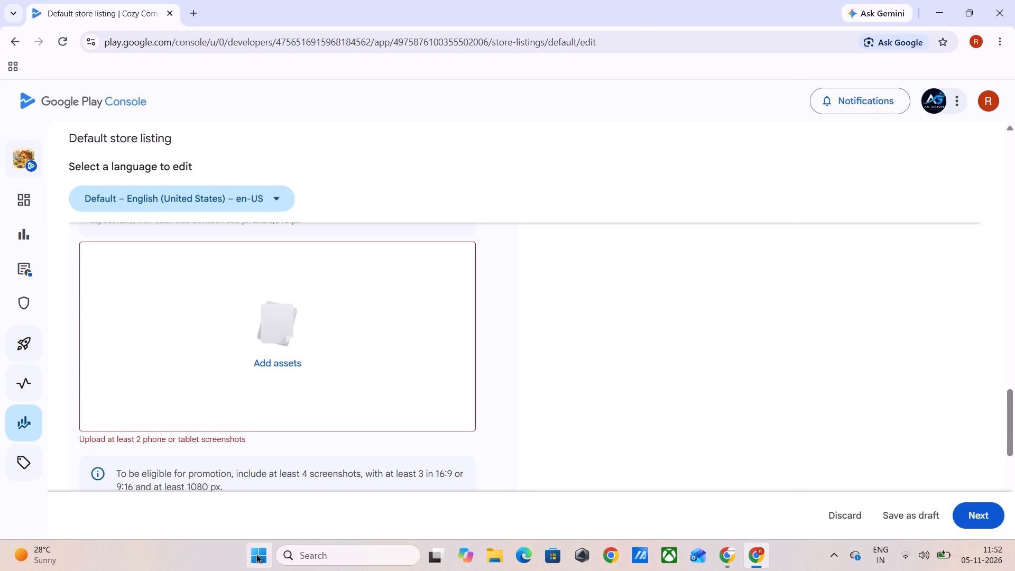
Open the Windows Start menu to reach the pinned apps.
{"action": "left_click", "coordinate": [256, 554]}
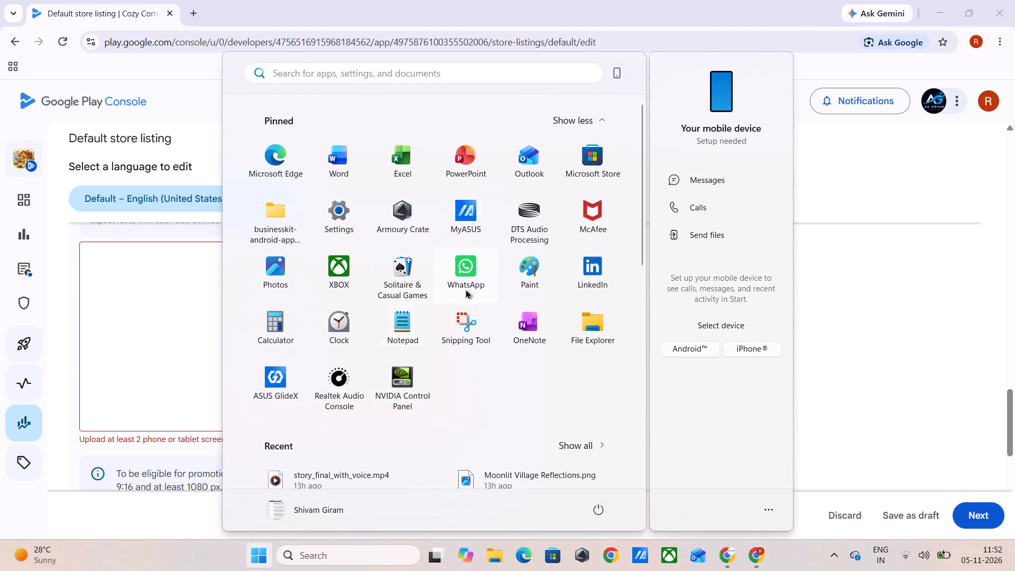
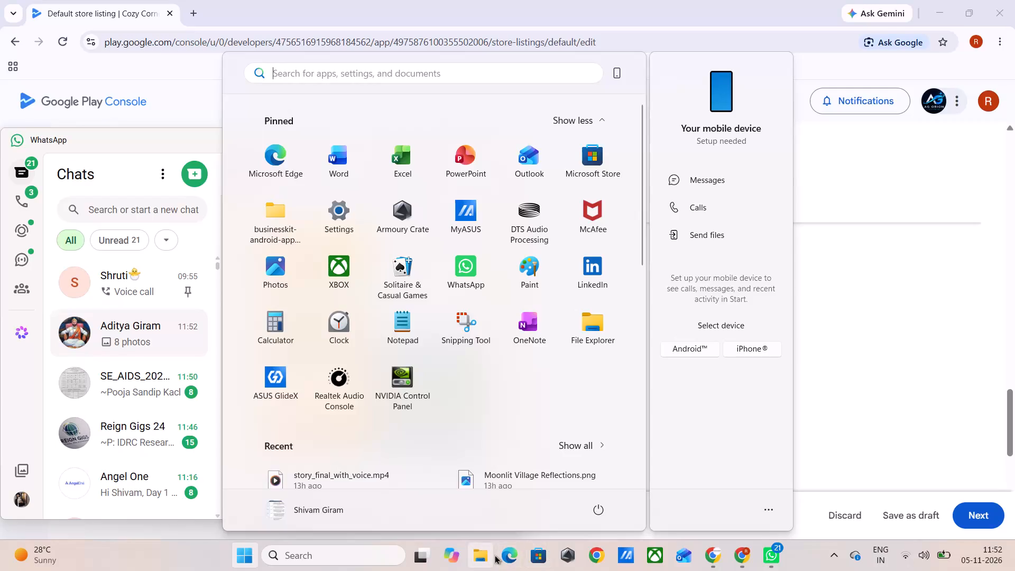
Switch to File Explorer and check the Downloads folder and the Gallery for replacement phone screenshots.
{"action": "left_click", "coordinate": [64, 160]}
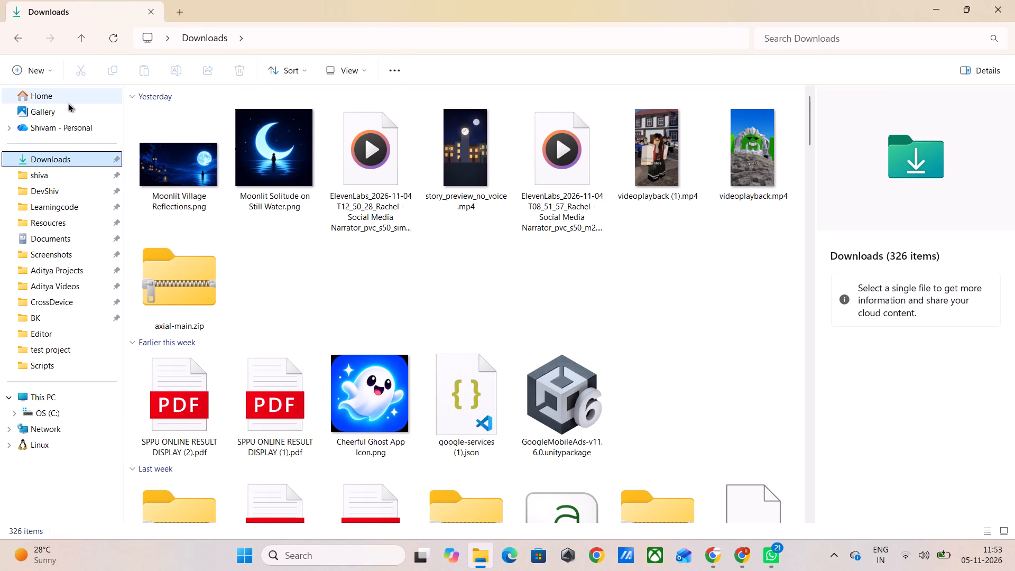
{"action": "left_click", "coordinate": [68, 115]}
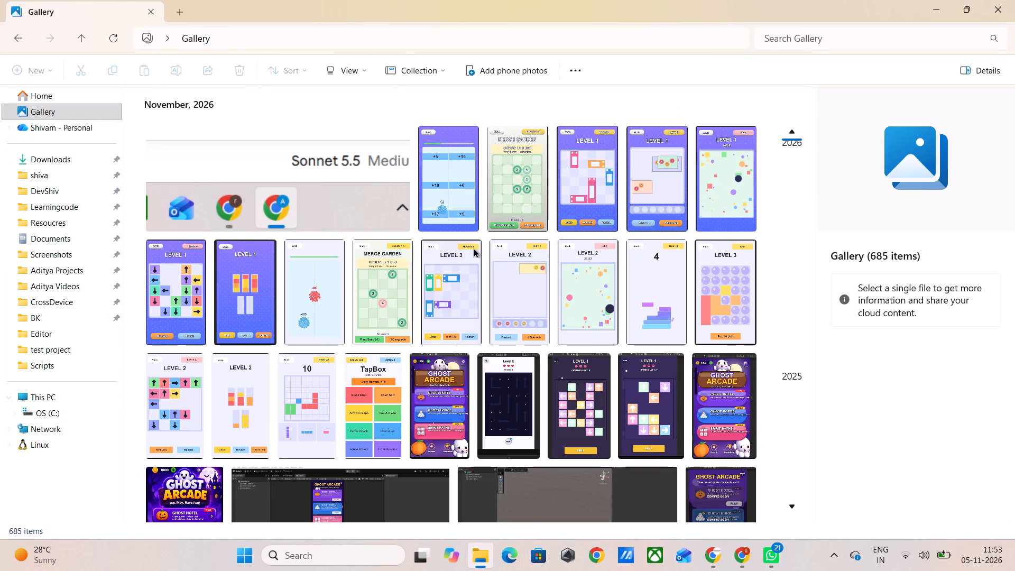
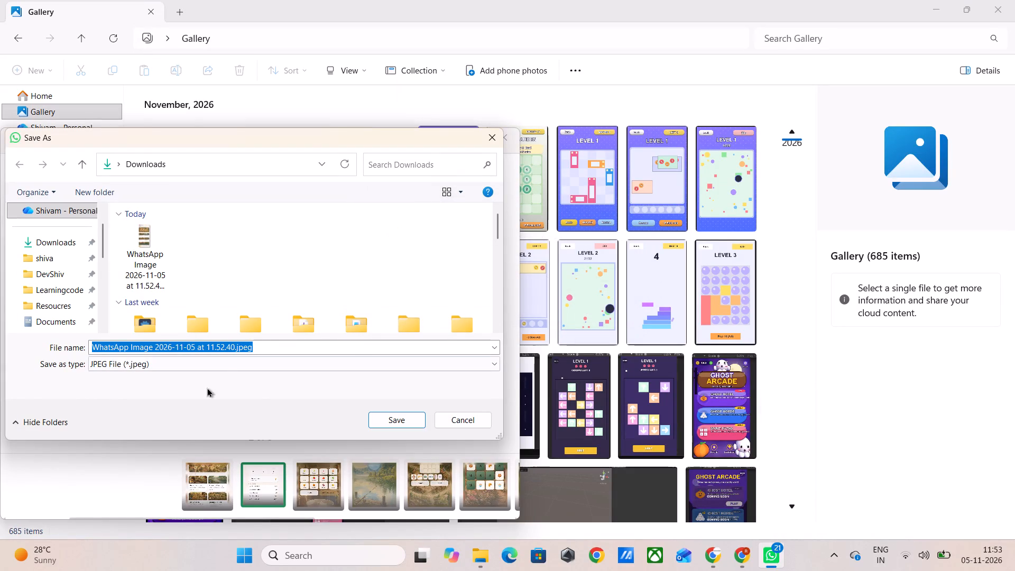
{"action": "left_click", "coordinate": [234, 349]}
{"action": "left_click", "coordinate": [235, 347]}
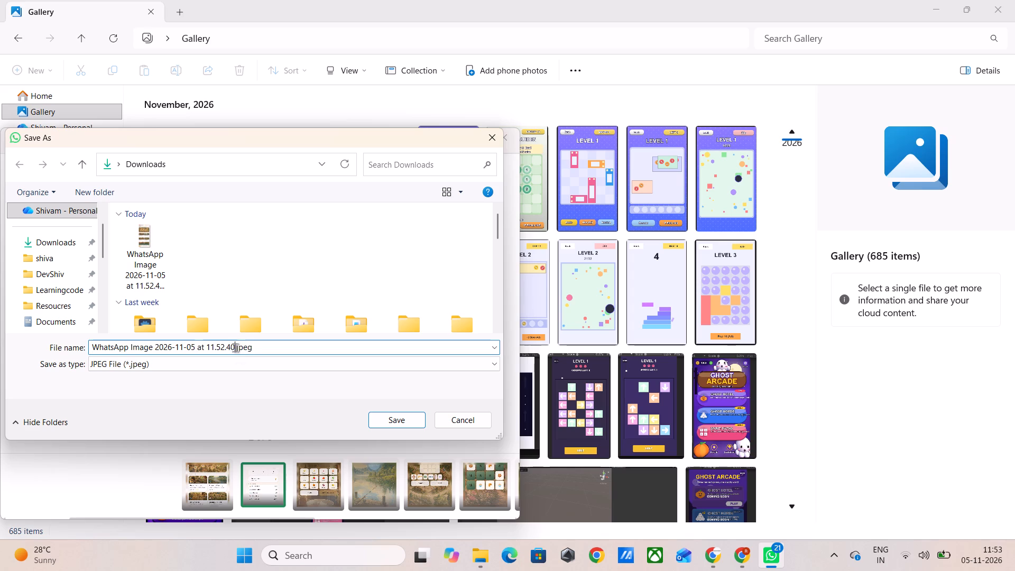
{"action": "key", "text": "BackSpace"}
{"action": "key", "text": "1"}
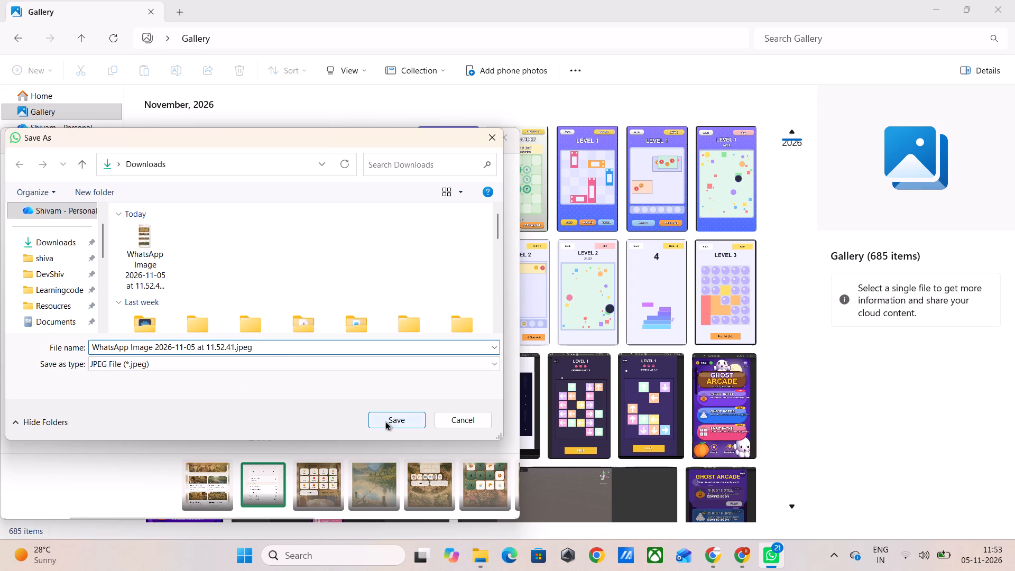
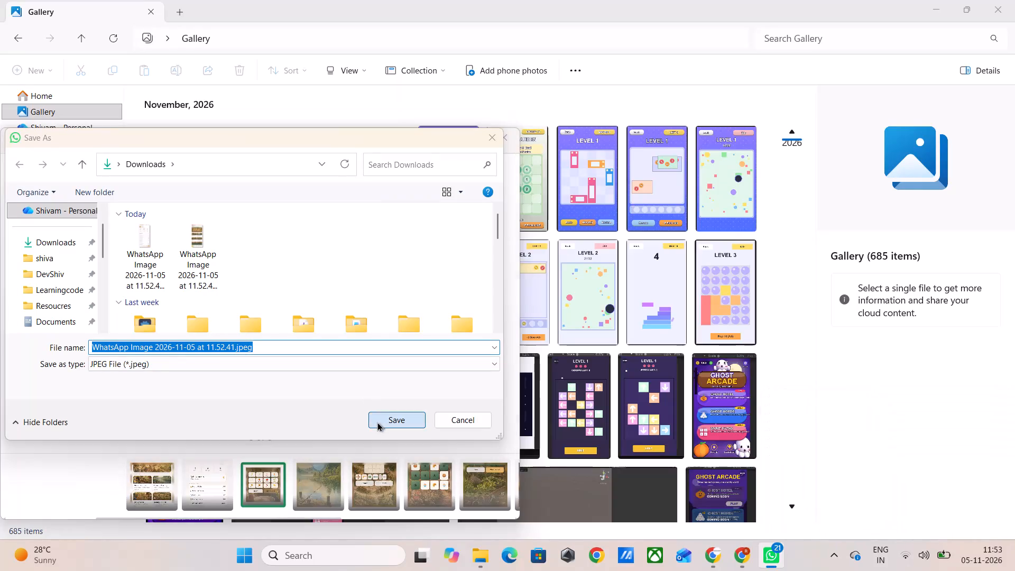
Decline replacing the existing image and change the file name for saving in Downloads to "WhatsApp Image 2026-11-05 at 11.52.42.jpeg".
{"action": "left_click", "coordinate": [245, 345]}
{"action": "left_click", "coordinate": [588, 274]}
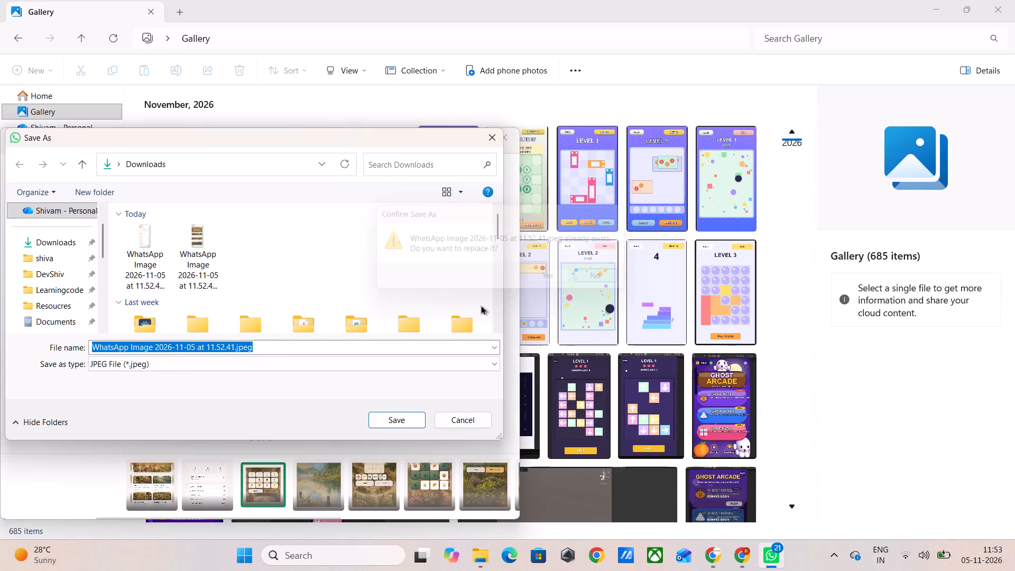
{"action": "left_click", "coordinate": [235, 344]}
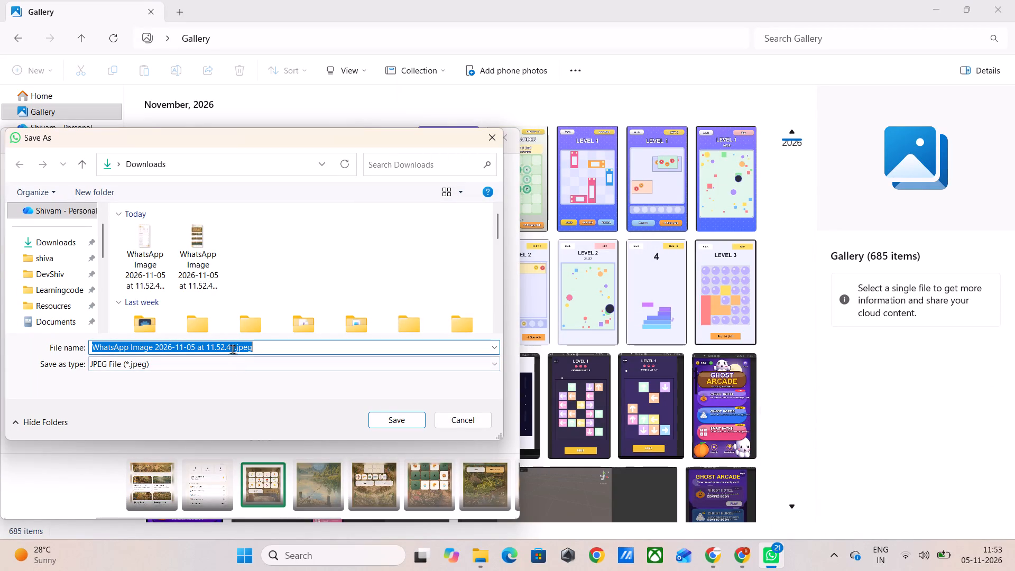
{"action": "left_click", "coordinate": [236, 345]}
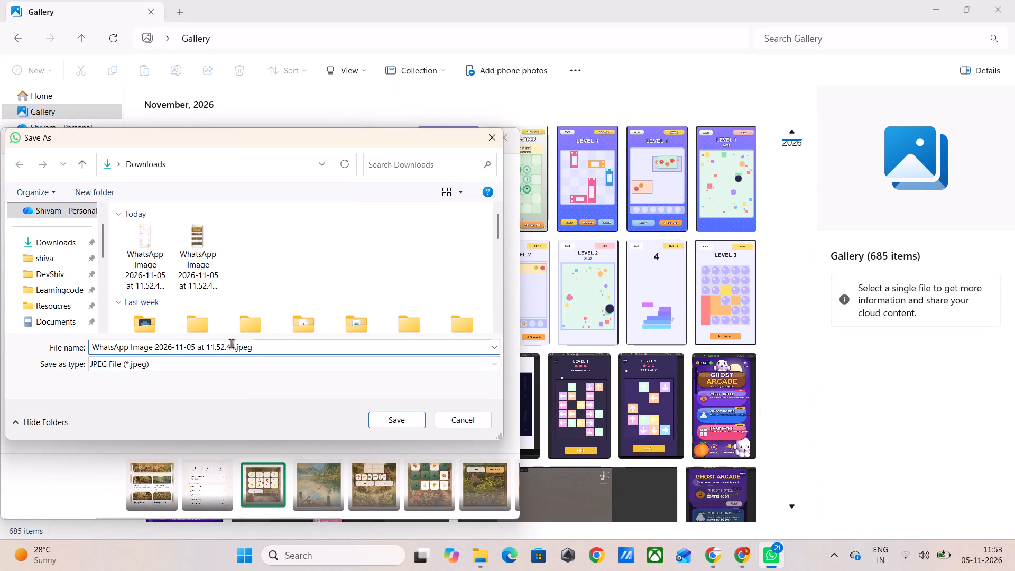
{"action": "left_click", "coordinate": [233, 346]}
{"action": "key", "text": "BackSpace"}
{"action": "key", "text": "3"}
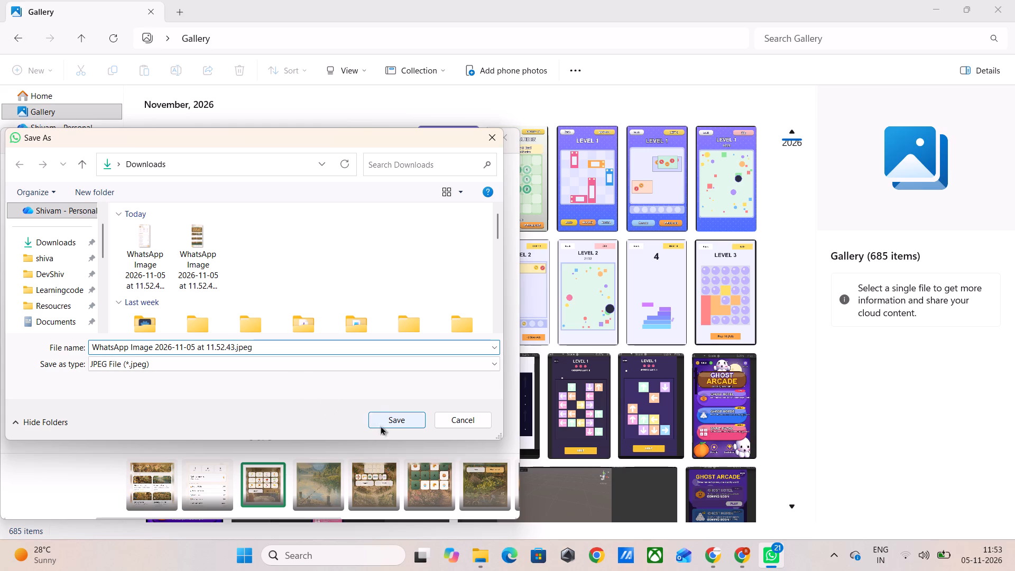
{"action": "key", "text": "BackSpace"}
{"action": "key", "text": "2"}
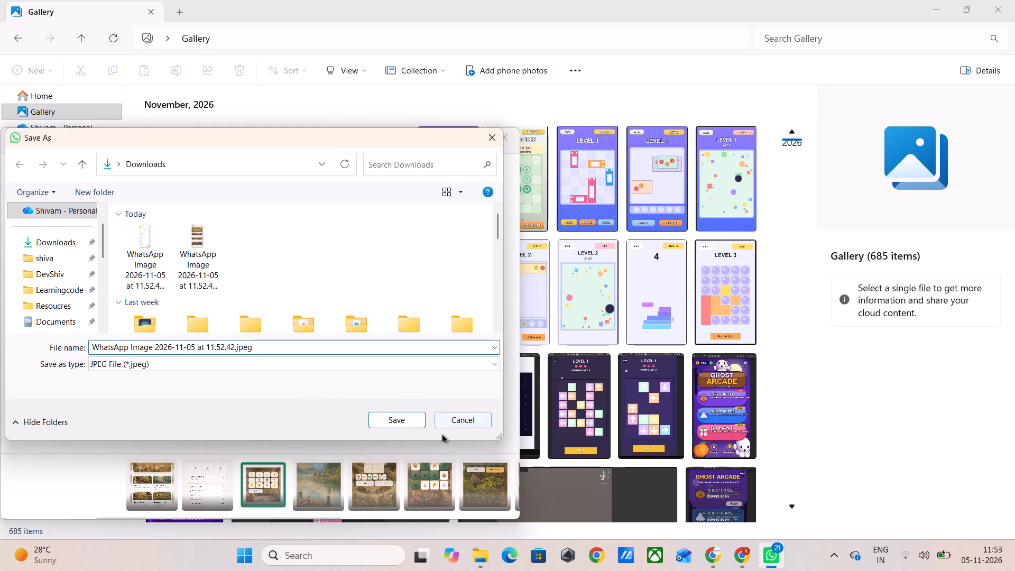
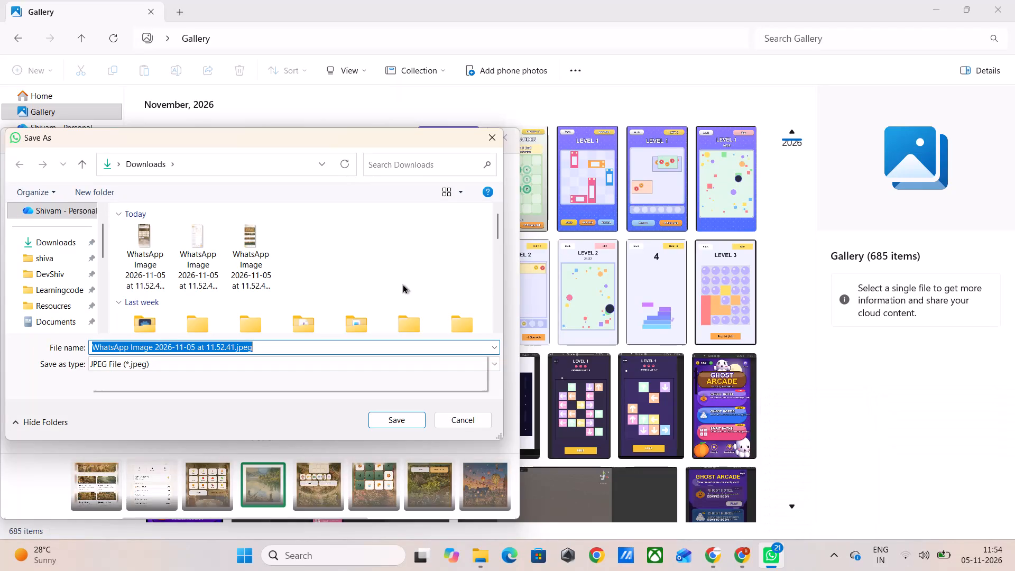
Enter "Hyper casual game" as the file name for the WhatsApp image being saved to the Downloads folder as a JPEG.
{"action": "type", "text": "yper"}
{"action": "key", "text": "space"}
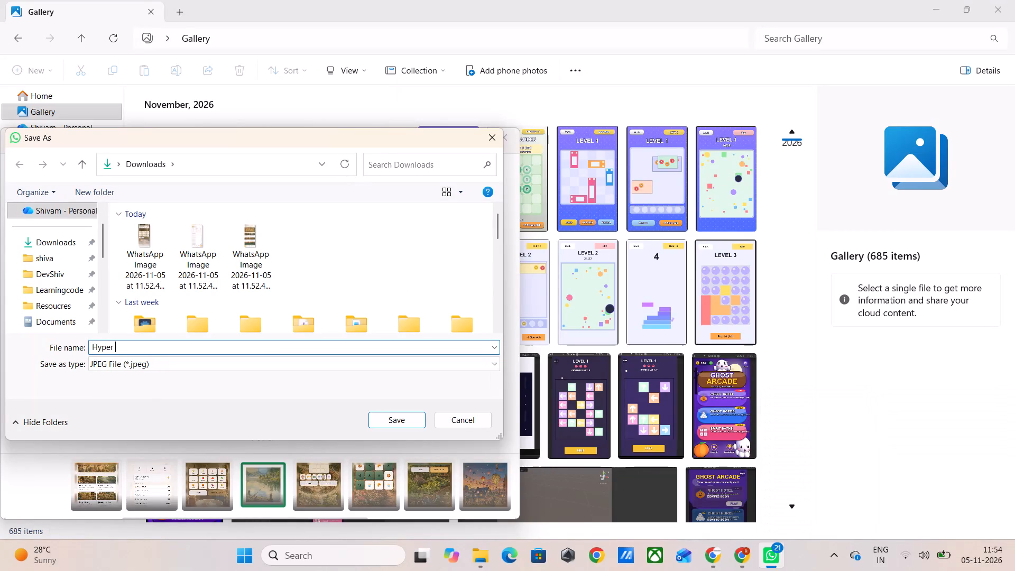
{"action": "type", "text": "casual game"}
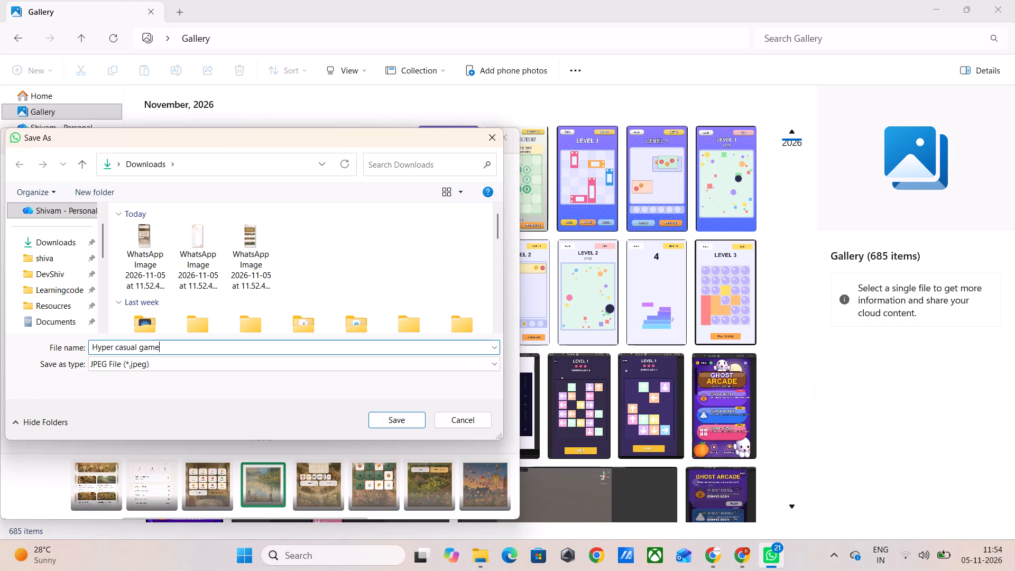
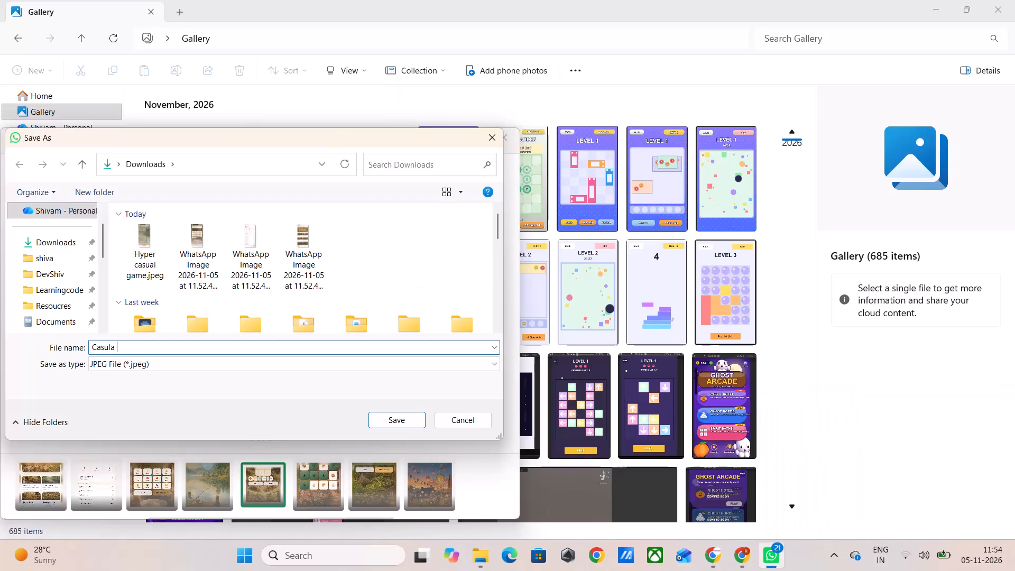
Enter "Casual game" as the file name for the WhatsApp image being saved as a JPEG in Downloads.
{"action": "key", "text": "BackSpace"}
{"action": "key", "text": "BackSpace"}
{"action": "key", "text": "BackSpace"}
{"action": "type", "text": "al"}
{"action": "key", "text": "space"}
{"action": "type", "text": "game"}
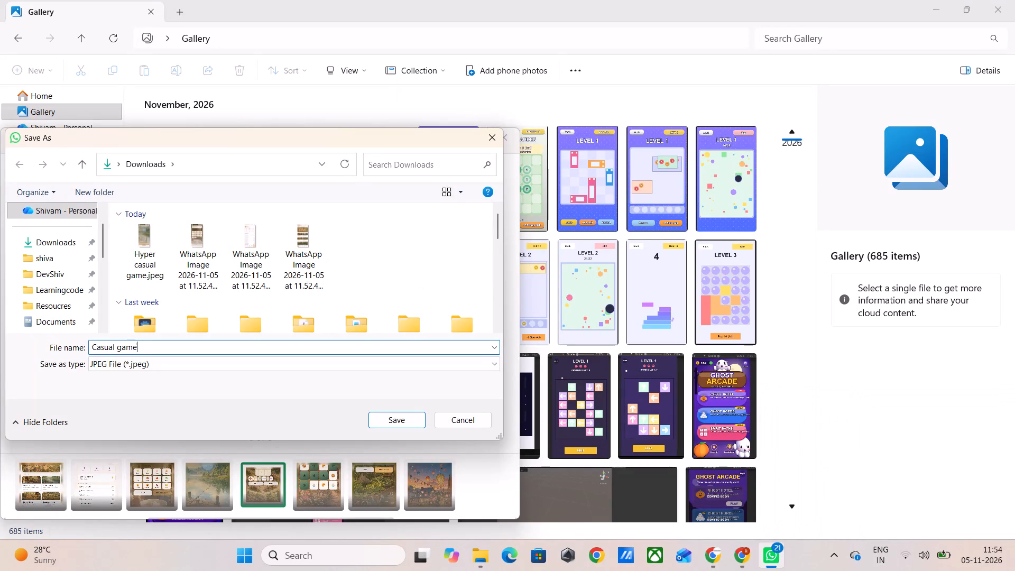
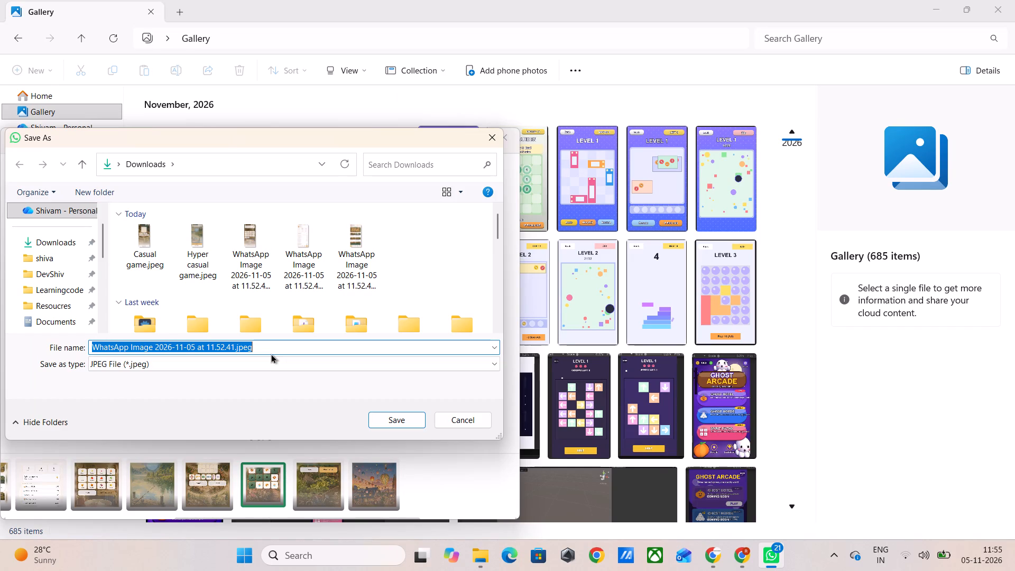
Enter "mini game" as the file name for saving the selected WhatsApp image to the Downloads folder.
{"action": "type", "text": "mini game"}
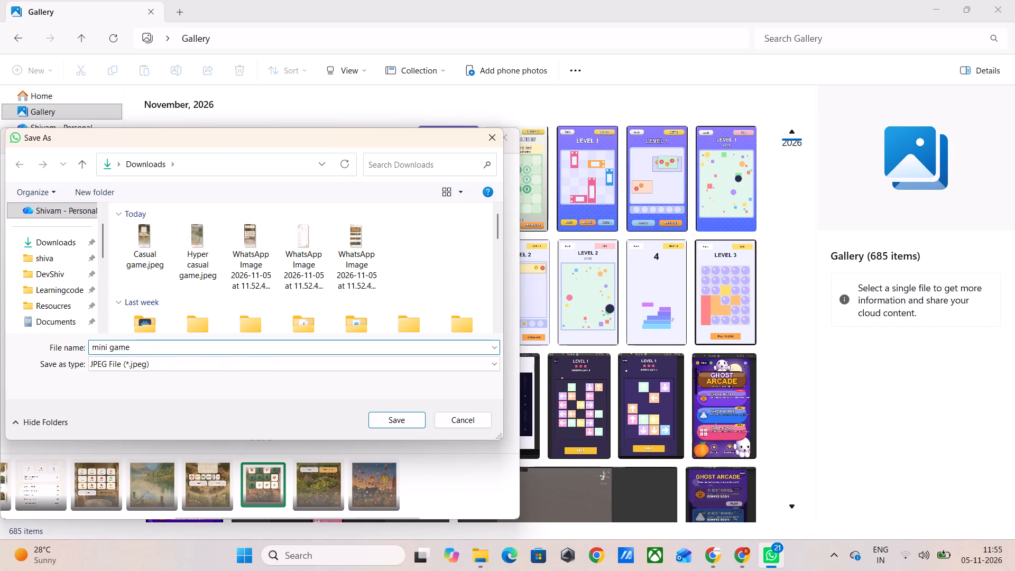
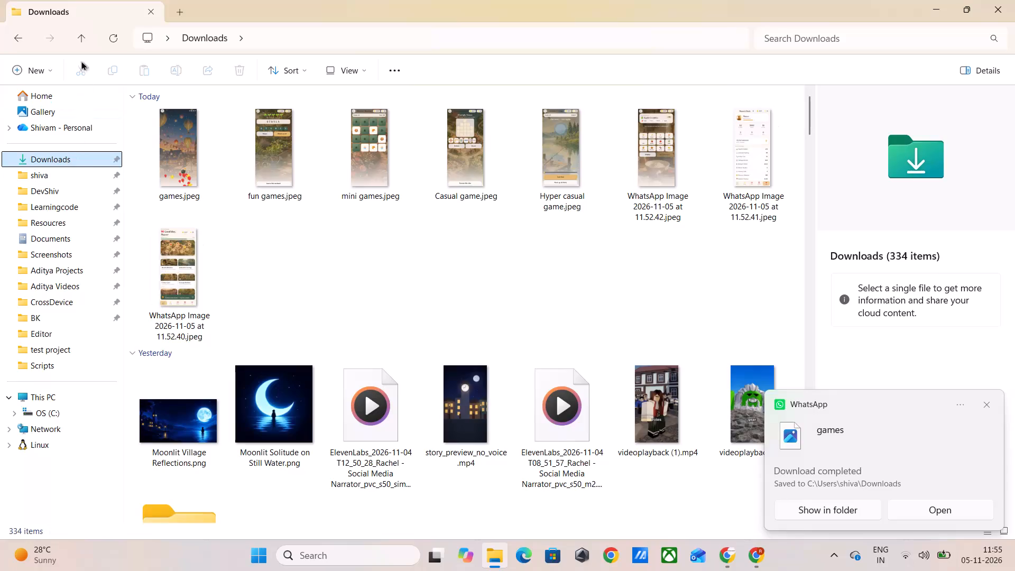
Upload today's eight JPEG images from the Downloads folder to the default store listing's phone screenshots in Google Play Console.
{"action": "left_click", "coordinate": [112, 38]}
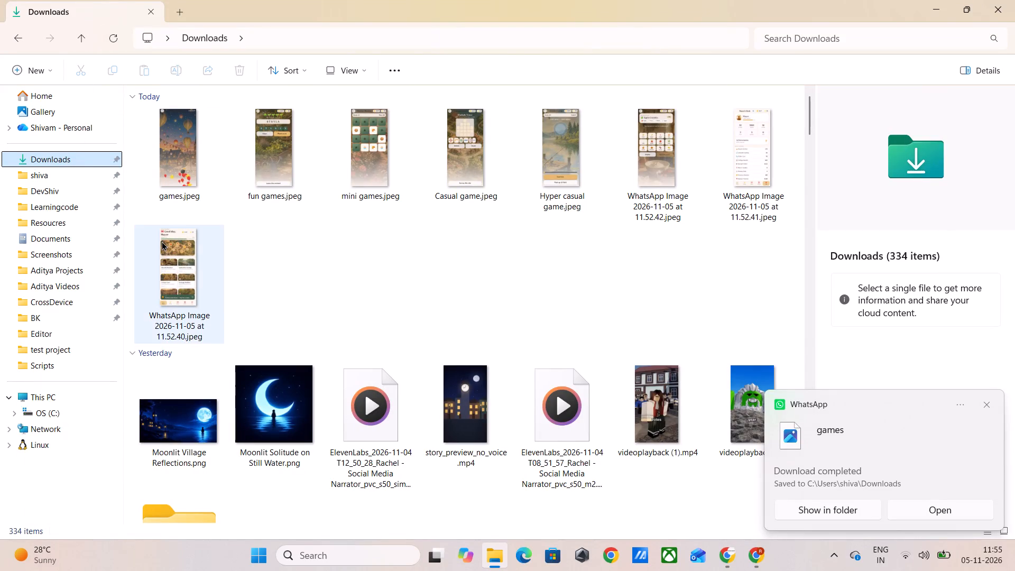
{"action": "left_click", "coordinate": [162, 244]}
{"action": "left_click", "coordinate": [182, 168], "text": "shift"}
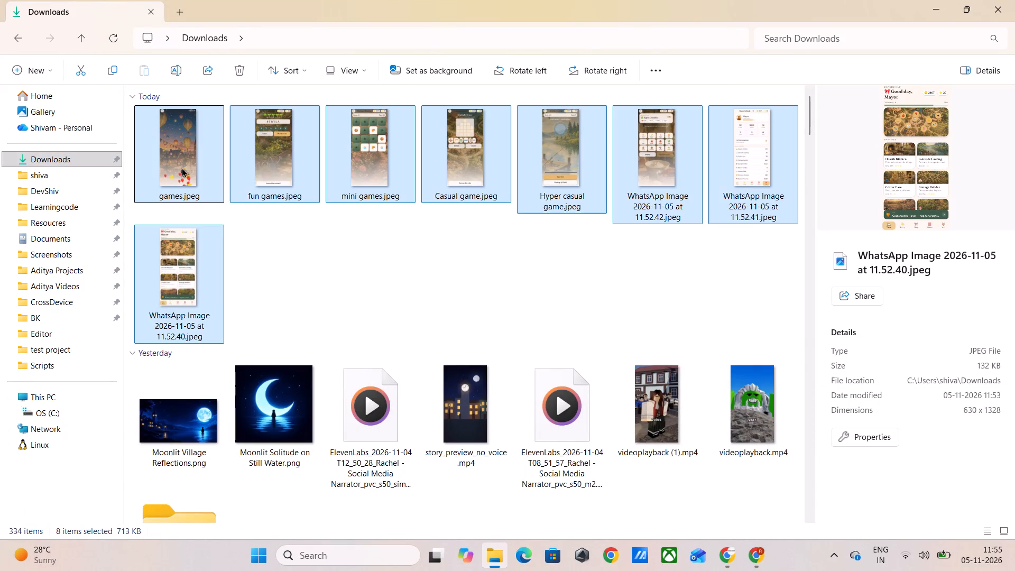
{"action": "left_click_drag", "start_coordinate": [181, 168], "coordinate": [756, 555]}
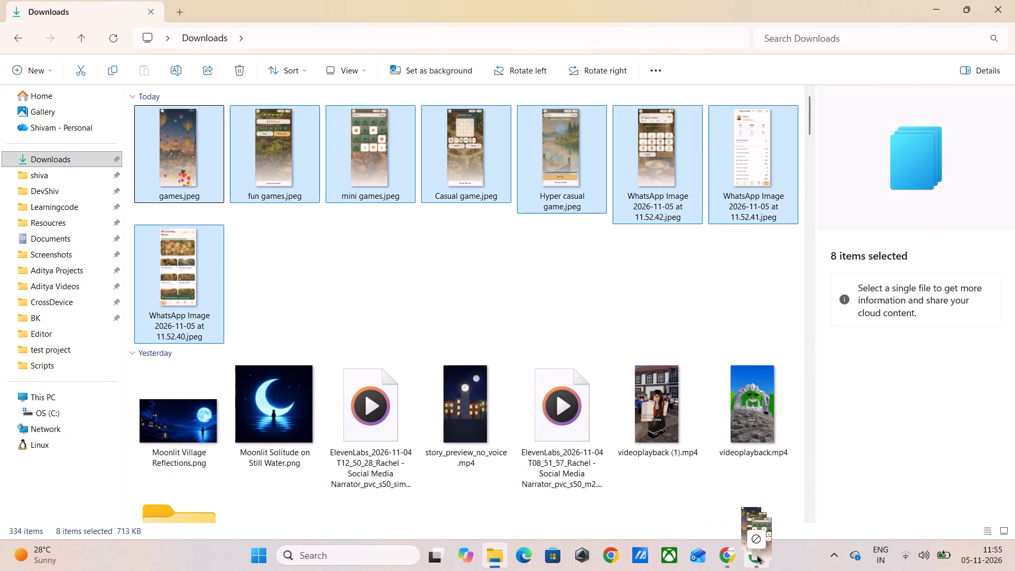
{"action": "left_click_drag", "start_coordinate": [756, 555], "coordinate": [335, 386]}
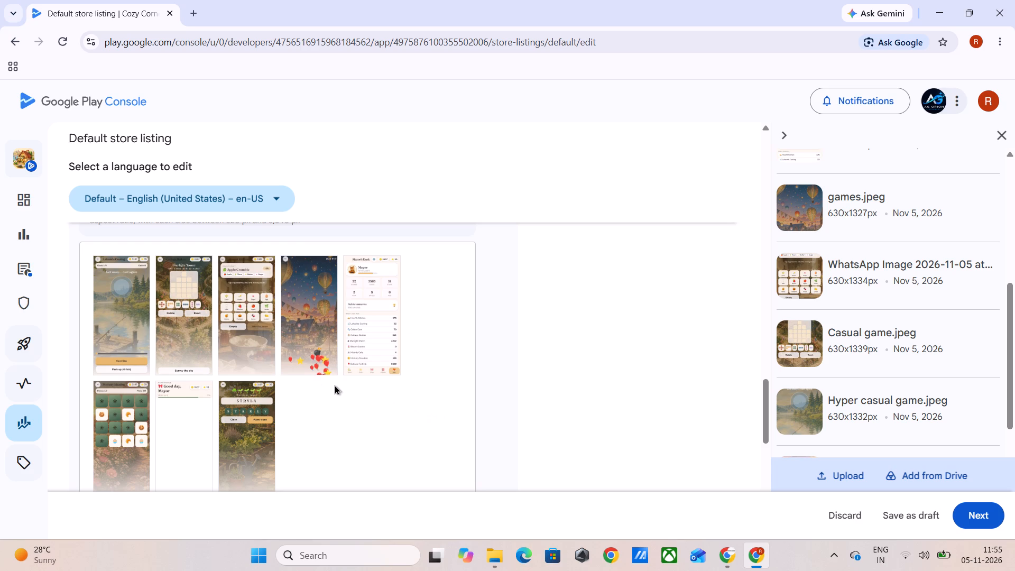
Reorder the phone screenshots: Mayor home screen, card-matching game, word game, tile grid, fishing, Apple Crumble, balloons, Mayor's Desk.
{"action": "scroll", "coordinate": [306, 361], "scroll_direction": "down", "scroll_amount": 1}
{"action": "scroll", "coordinate": [161, 372], "scroll_direction": "up", "scroll_amount": 2}
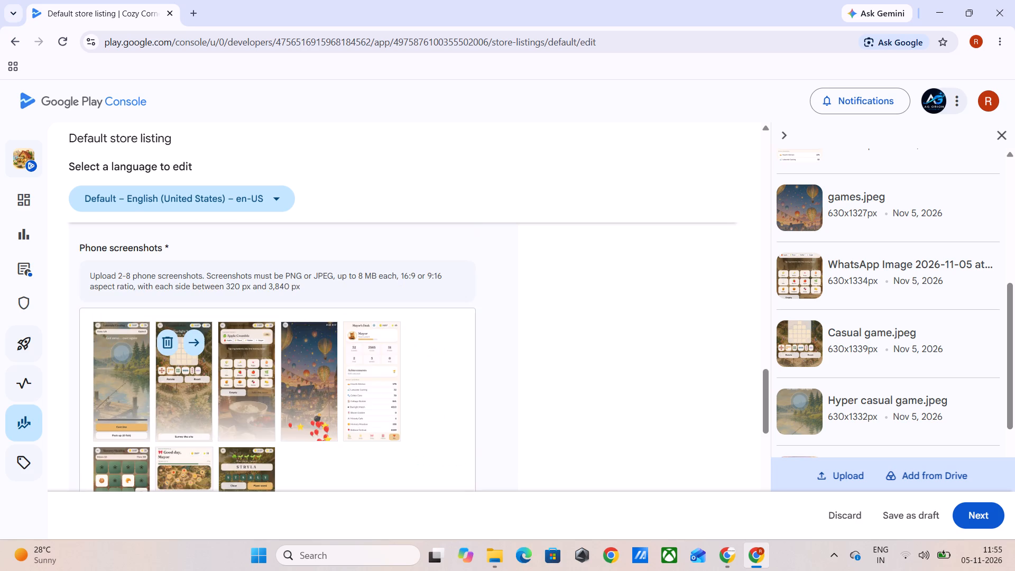
{"action": "scroll", "coordinate": [161, 372], "scroll_direction": "down", "scroll_amount": 2}
{"action": "scroll", "coordinate": [161, 372], "scroll_direction": "up", "scroll_amount": 1}
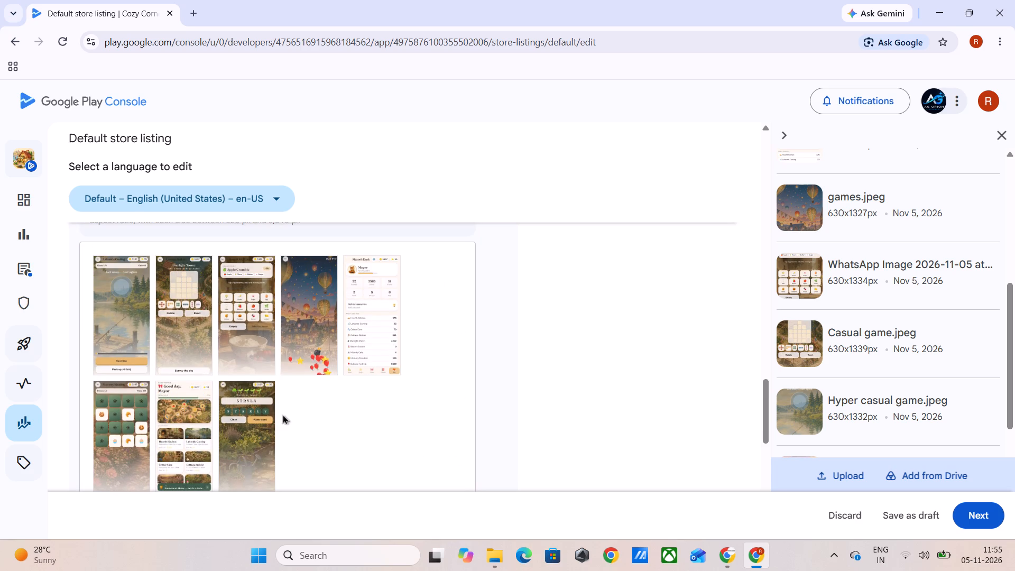
{"action": "left_click_drag", "start_coordinate": [173, 425], "coordinate": [159, 401]}
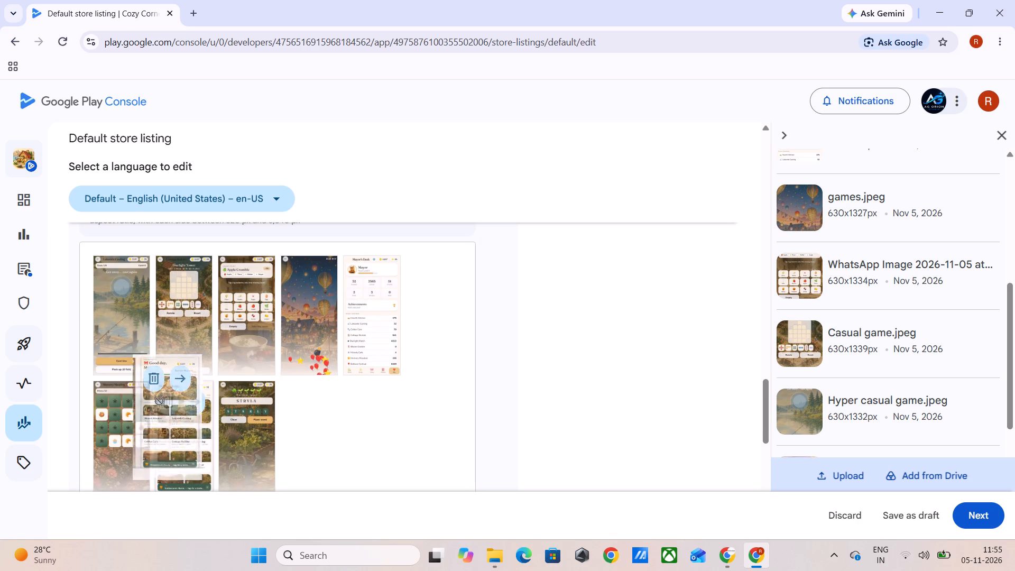
{"action": "left_click_drag", "start_coordinate": [159, 401], "coordinate": [101, 303]}
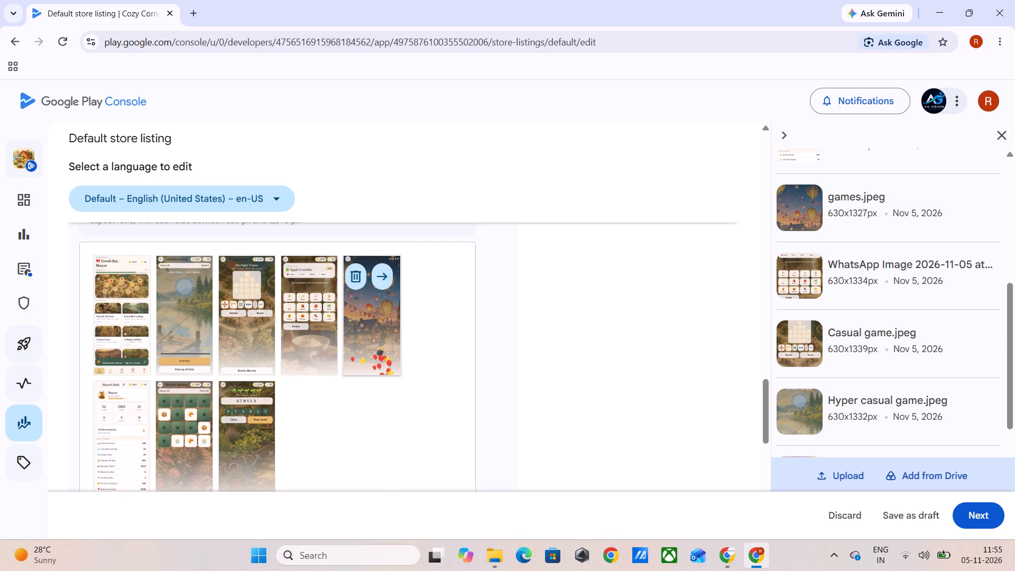
{"action": "left_click_drag", "start_coordinate": [201, 428], "coordinate": [199, 312]}
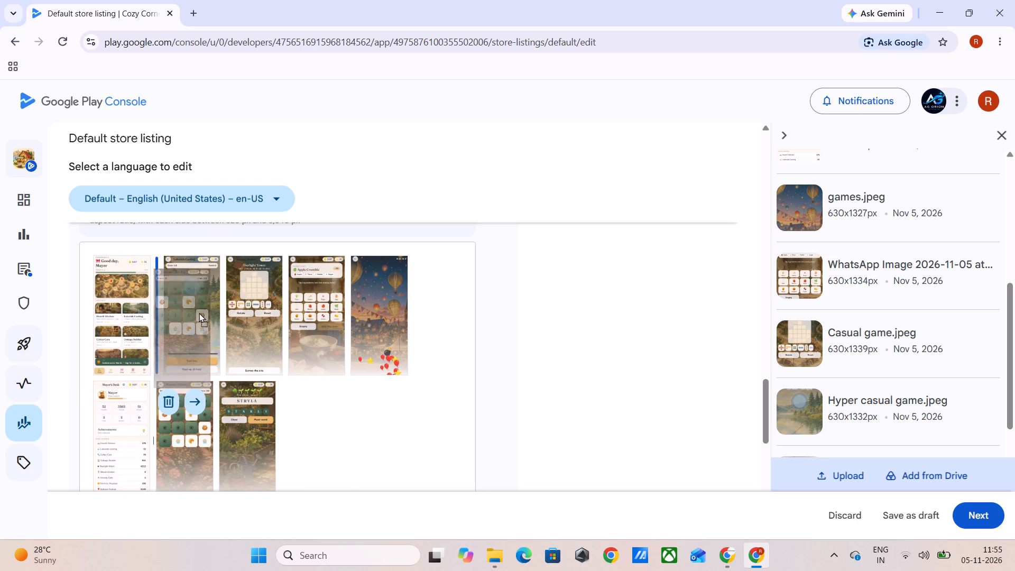
{"action": "left_click_drag", "start_coordinate": [199, 312], "coordinate": [199, 310]}
{"action": "left_click_drag", "start_coordinate": [251, 456], "coordinate": [241, 335]}
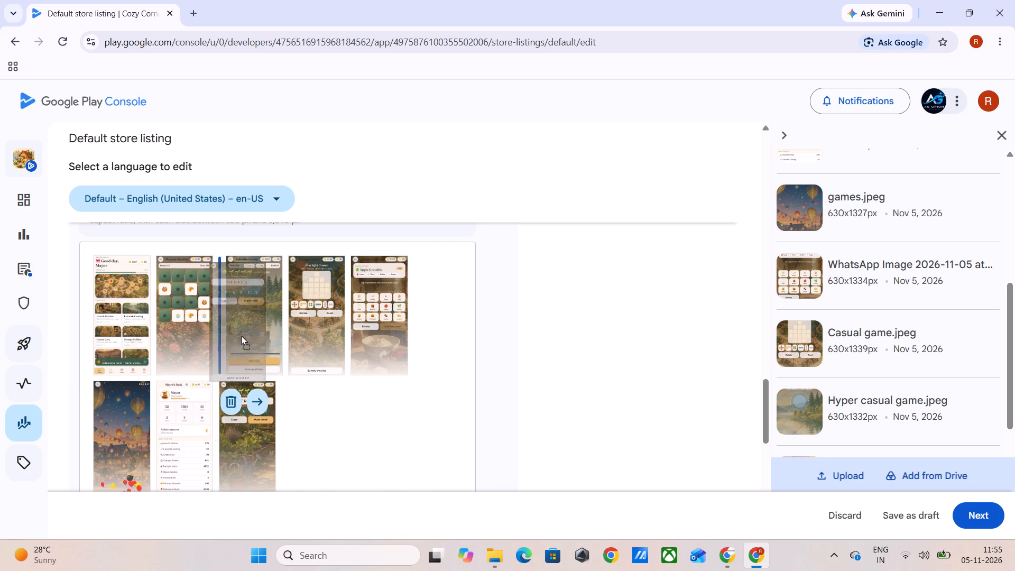
{"action": "left_click_drag", "start_coordinate": [241, 335], "coordinate": [240, 333]}
{"action": "left_click_drag", "start_coordinate": [379, 342], "coordinate": [290, 344]}
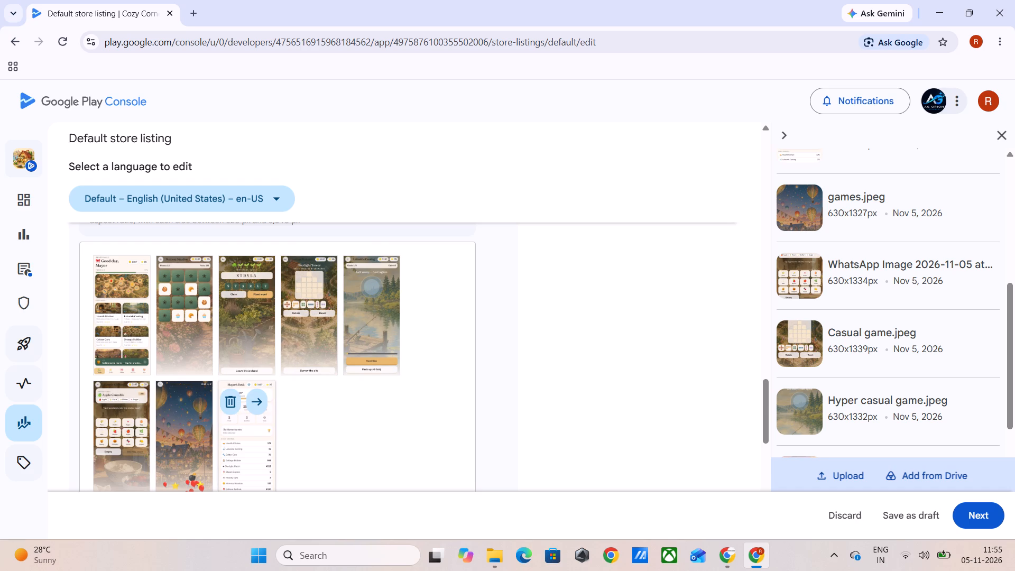
{"action": "left_click_drag", "start_coordinate": [246, 469], "coordinate": [226, 465]}
Examine the reordered phone screenshots and the rest of the default store listing's assets.
{"action": "scroll", "coordinate": [564, 370], "scroll_direction": "down", "scroll_amount": 6}
{"action": "scroll", "coordinate": [556, 374], "scroll_direction": "up", "scroll_amount": 4}
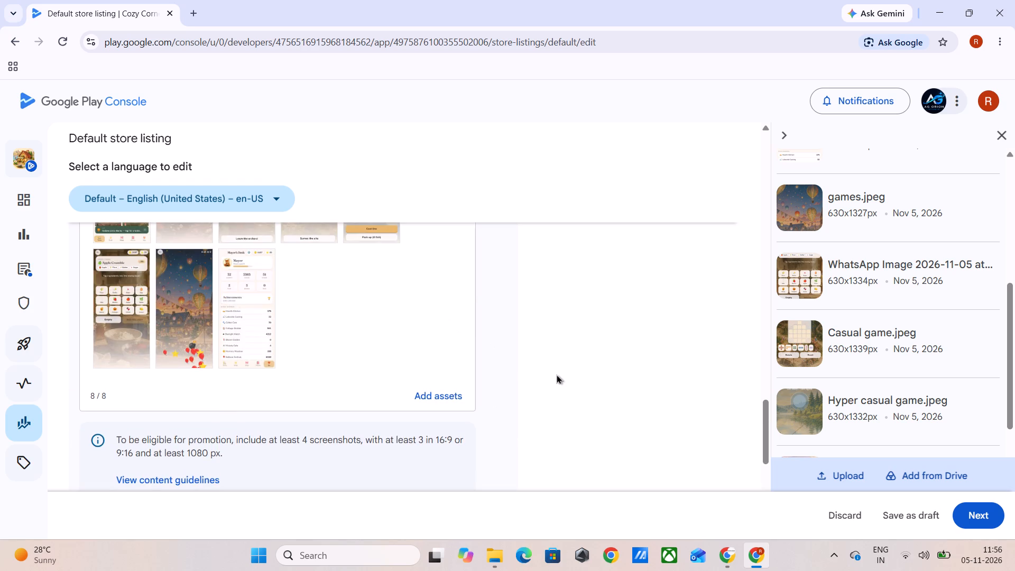
{"action": "scroll", "coordinate": [556, 374], "scroll_direction": "down", "scroll_amount": 7}
{"action": "scroll", "coordinate": [556, 374], "scroll_direction": "up", "scroll_amount": 17}
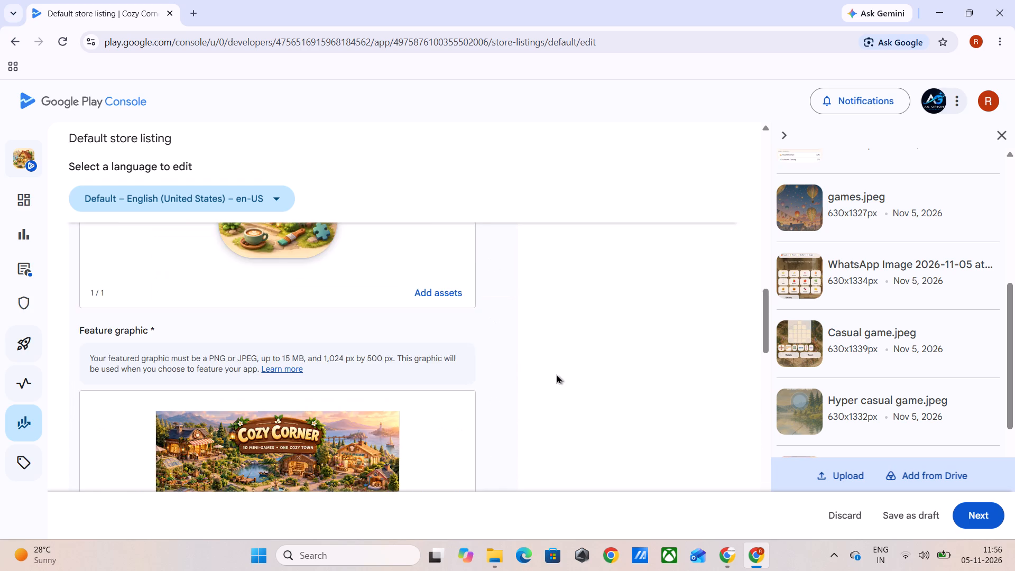
{"action": "scroll", "coordinate": [556, 374], "scroll_direction": "up", "scroll_amount": 16}
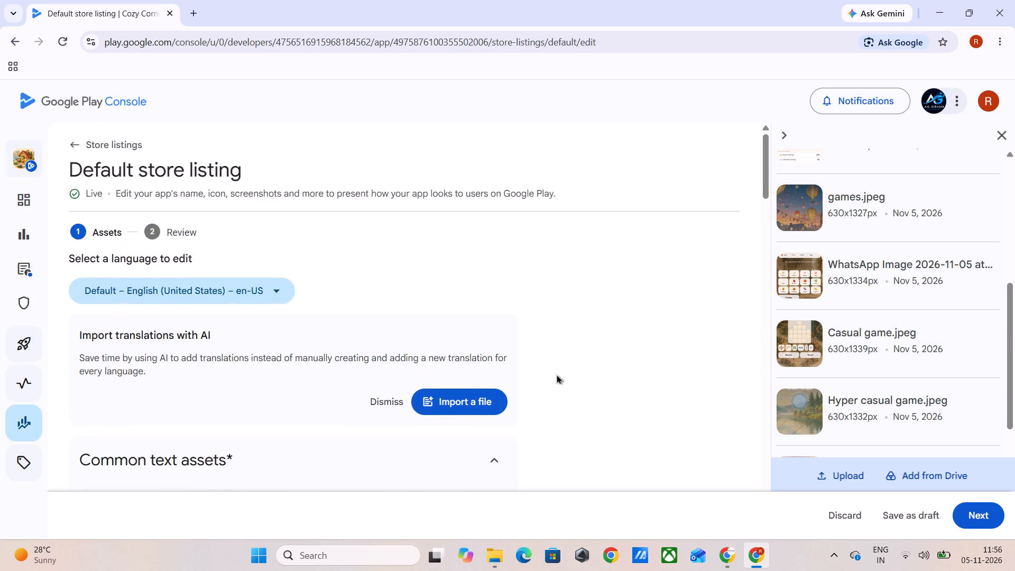
{"action": "scroll", "coordinate": [556, 374], "scroll_direction": "up", "scroll_amount": 3}
Proceed to the listing's review stage and choose not to label assets in the AI asset declaration.
{"action": "left_click", "coordinate": [985, 526]}
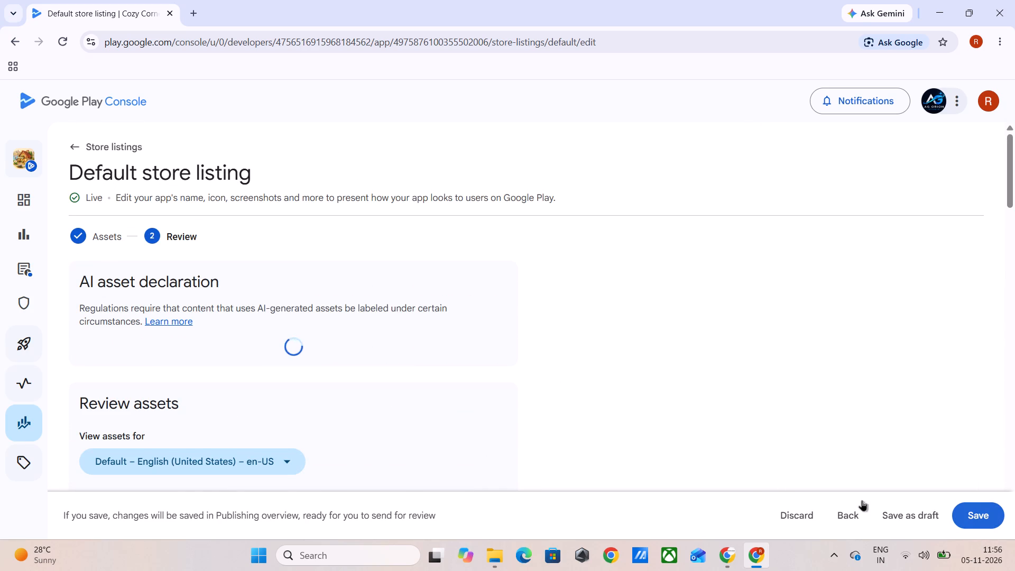
{"action": "scroll", "coordinate": [292, 406], "scroll_direction": "down", "scroll_amount": 2}
{"action": "left_click", "coordinate": [188, 329]}
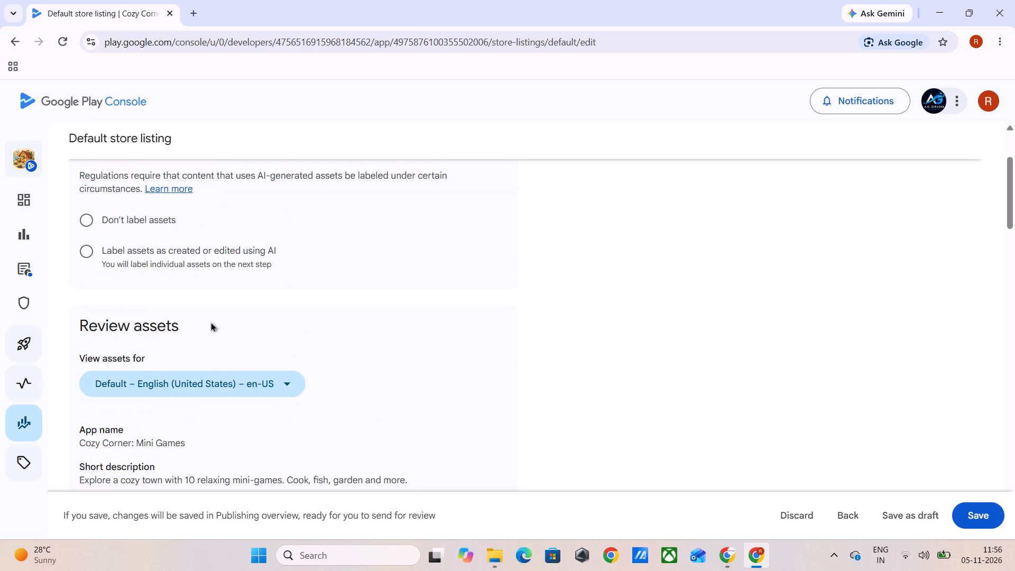
{"action": "left_click", "coordinate": [127, 219]}
Check the default listing's review summary down to its end and save the listing changes.
{"action": "scroll", "coordinate": [377, 320], "scroll_direction": "down", "scroll_amount": 13}
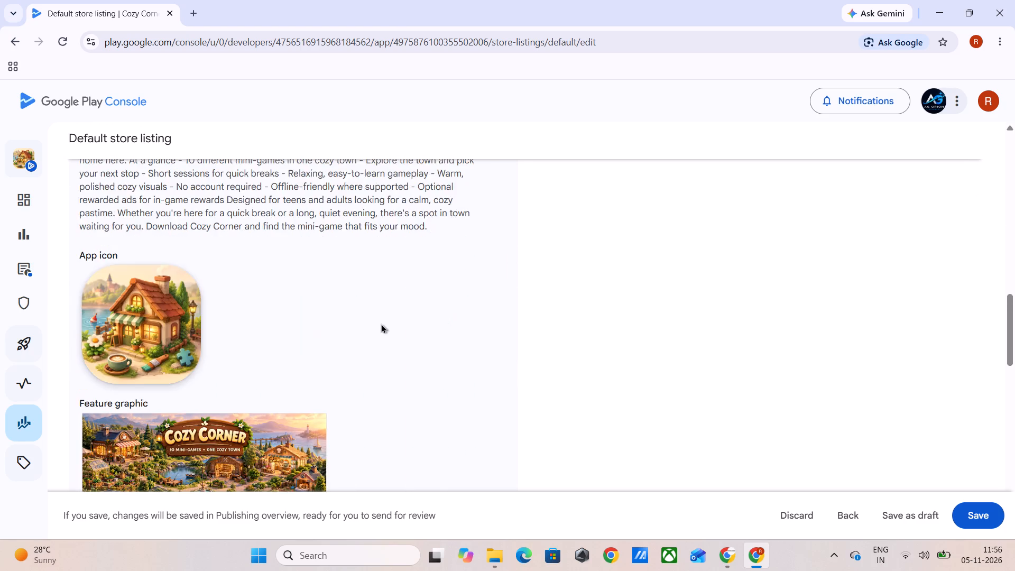
{"action": "scroll", "coordinate": [381, 324], "scroll_direction": "down", "scroll_amount": 8}
{"action": "scroll", "coordinate": [438, 370], "scroll_direction": "down", "scroll_amount": 7}
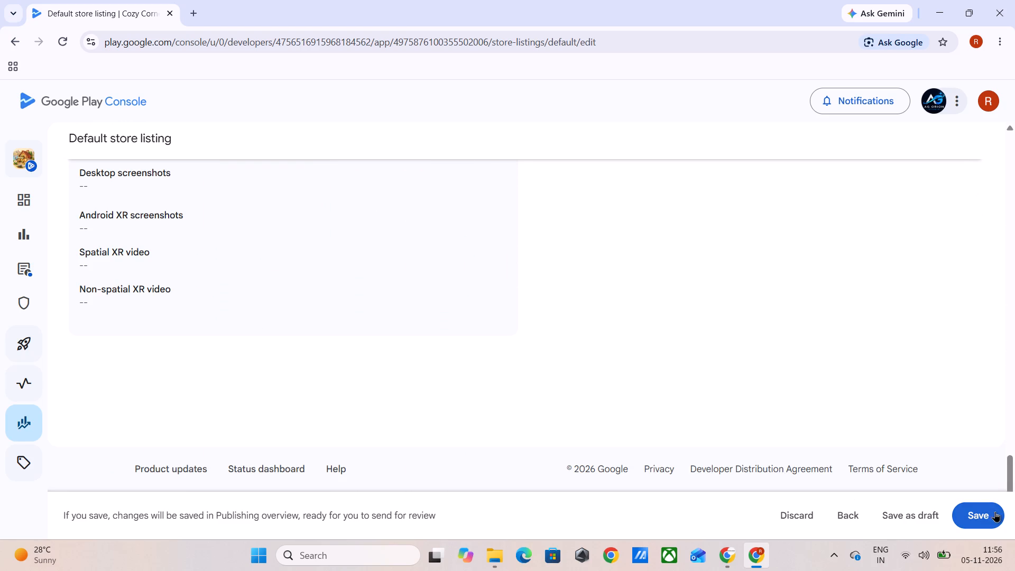
{"action": "left_click", "coordinate": [995, 511]}
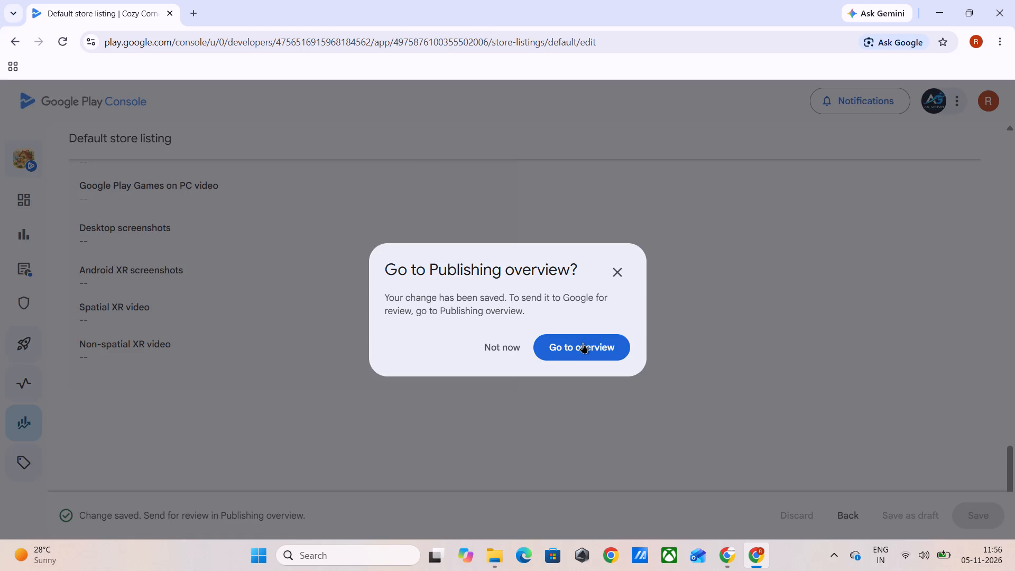
Go to Publishing overview and look through the changes not yet submitted for review.
{"action": "left_click", "coordinate": [562, 349]}
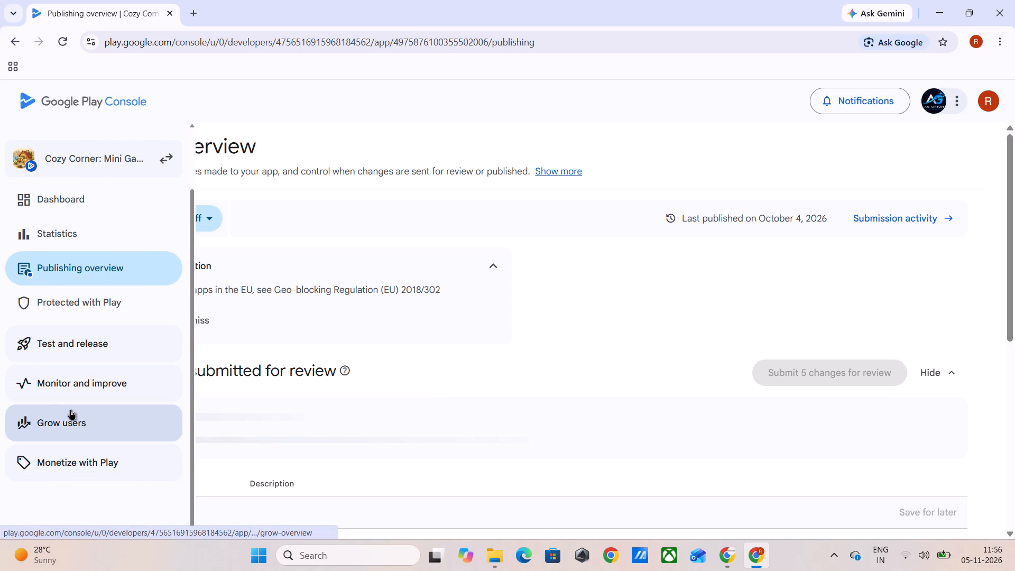
{"action": "scroll", "coordinate": [338, 404], "scroll_direction": "down", "scroll_amount": 4}
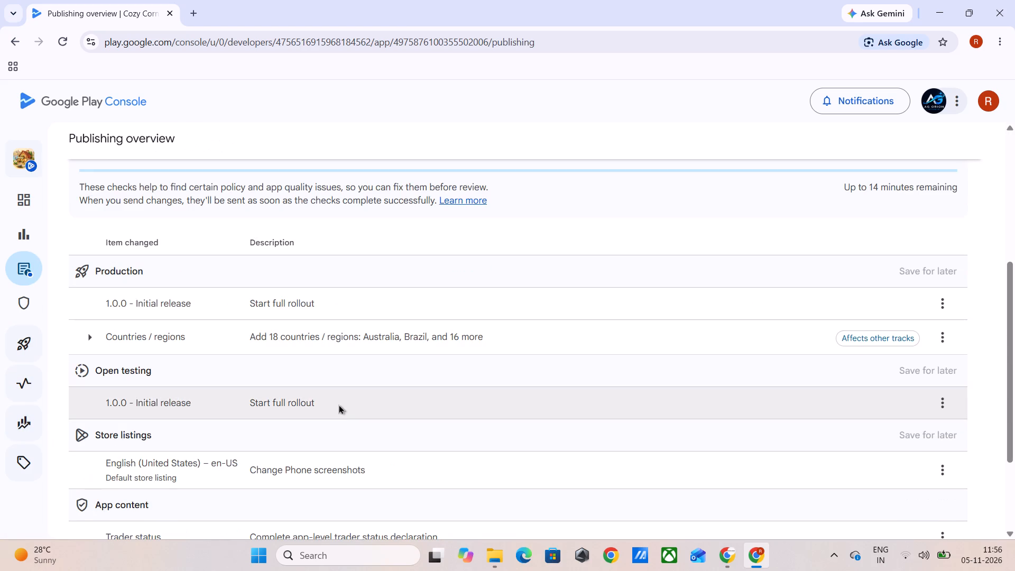
{"action": "scroll", "coordinate": [338, 404], "scroll_direction": "down", "scroll_amount": 3}
{"action": "scroll", "coordinate": [338, 404], "scroll_direction": "up", "scroll_amount": 6}
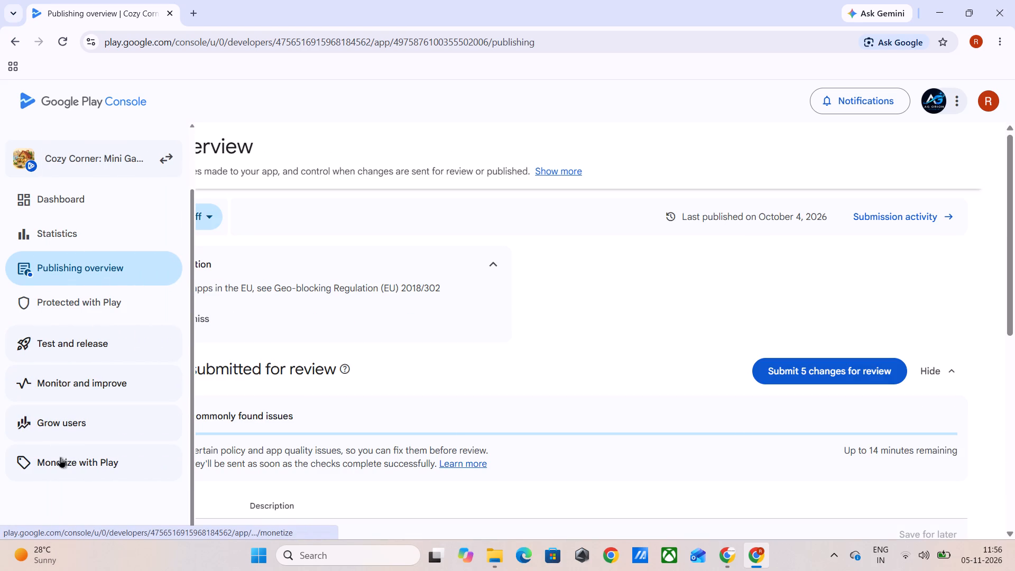
View the Monetize with Play page and the Grow users performance overview.
{"action": "left_click", "coordinate": [79, 459]}
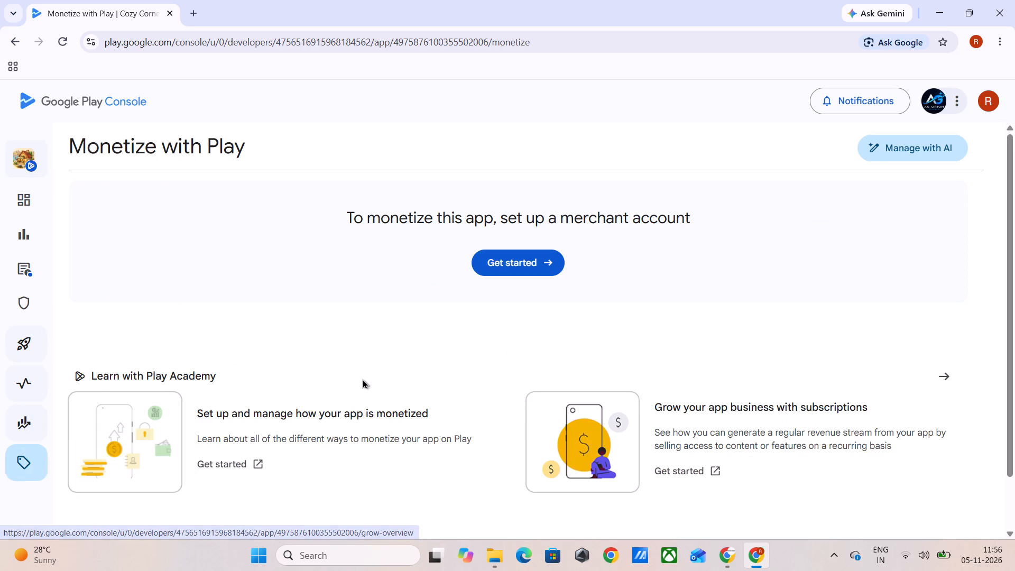
{"action": "left_click", "coordinate": [106, 433]}
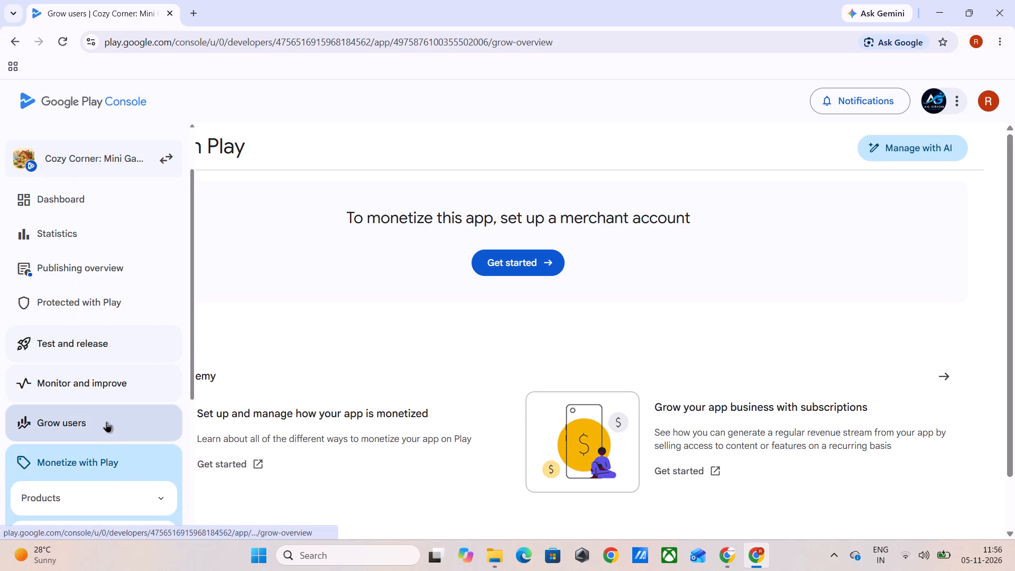
{"action": "scroll", "coordinate": [106, 421], "scroll_direction": "down", "scroll_amount": 2}
{"action": "scroll", "coordinate": [106, 421], "scroll_direction": "up", "scroll_amount": 2}
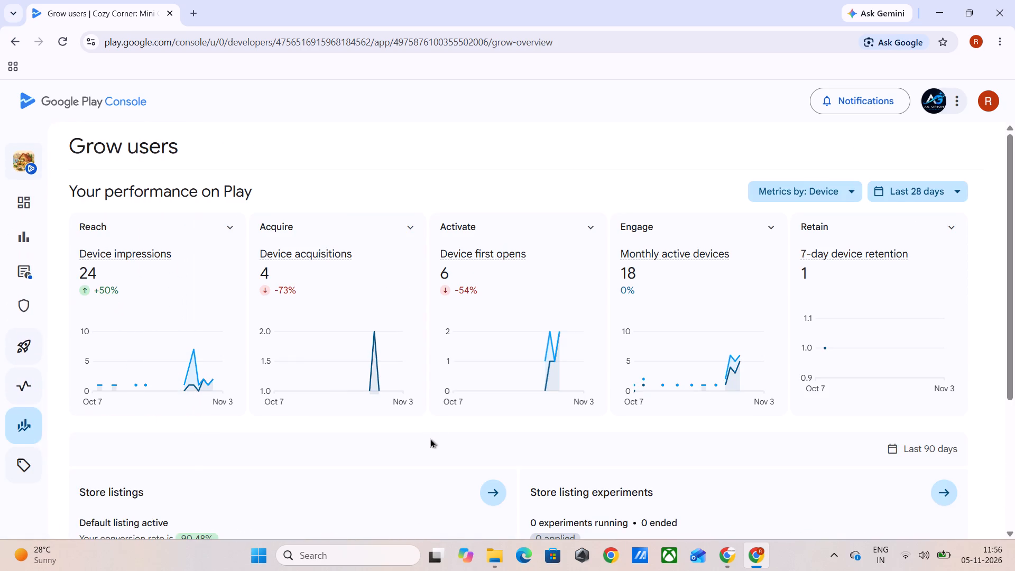
Return to Publishing overview, submit the pending changes to Google for review, and confirm the submission.
{"action": "left_click", "coordinate": [59, 268]}
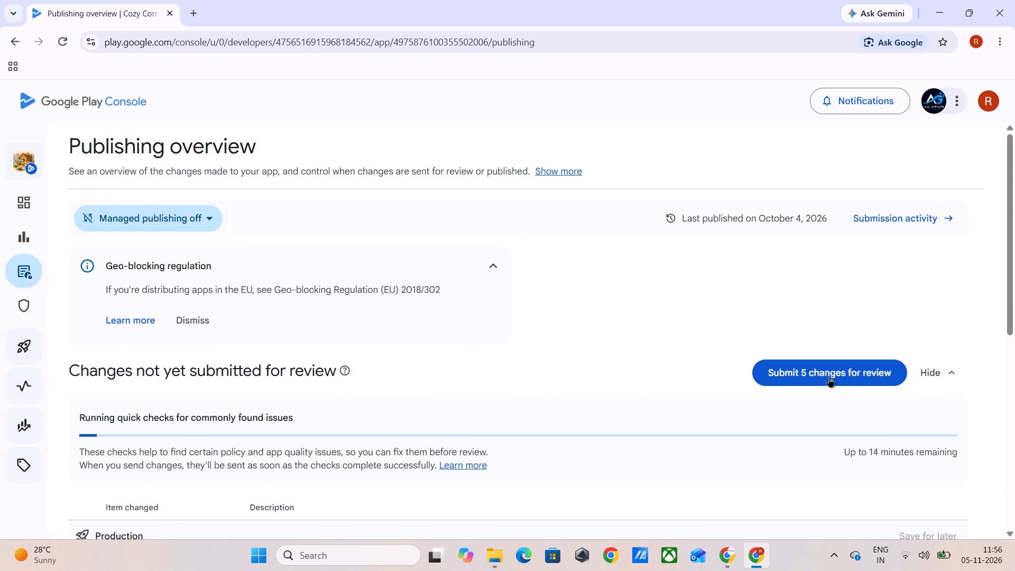
{"action": "left_click", "coordinate": [824, 373]}
{"action": "left_click", "coordinate": [519, 359]}
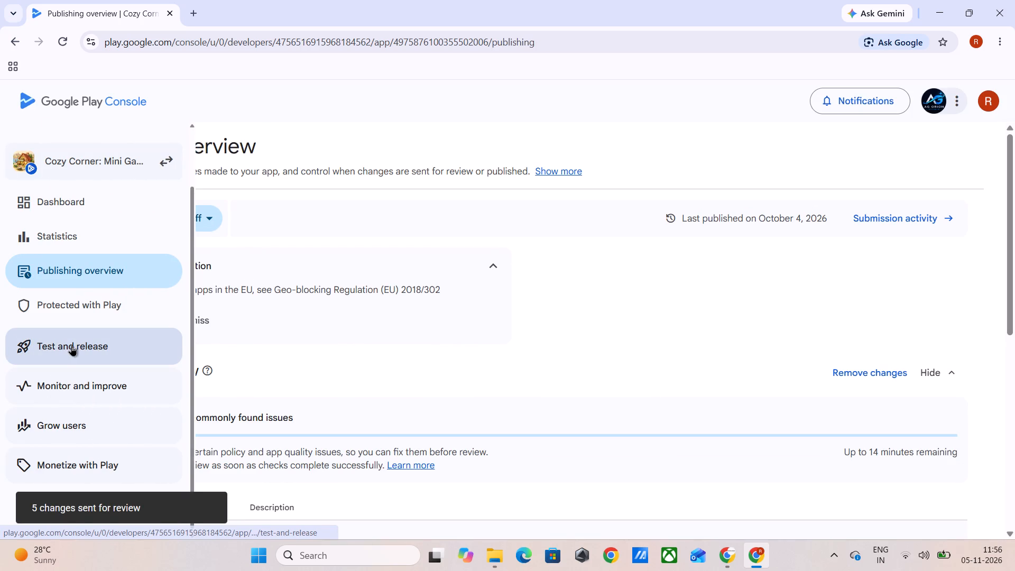
Look through the app's testing tracks and next-release section on the Test and release page.
{"action": "left_click", "coordinate": [71, 345]}
{"action": "scroll", "coordinate": [416, 345], "scroll_direction": "down", "scroll_amount": 3}
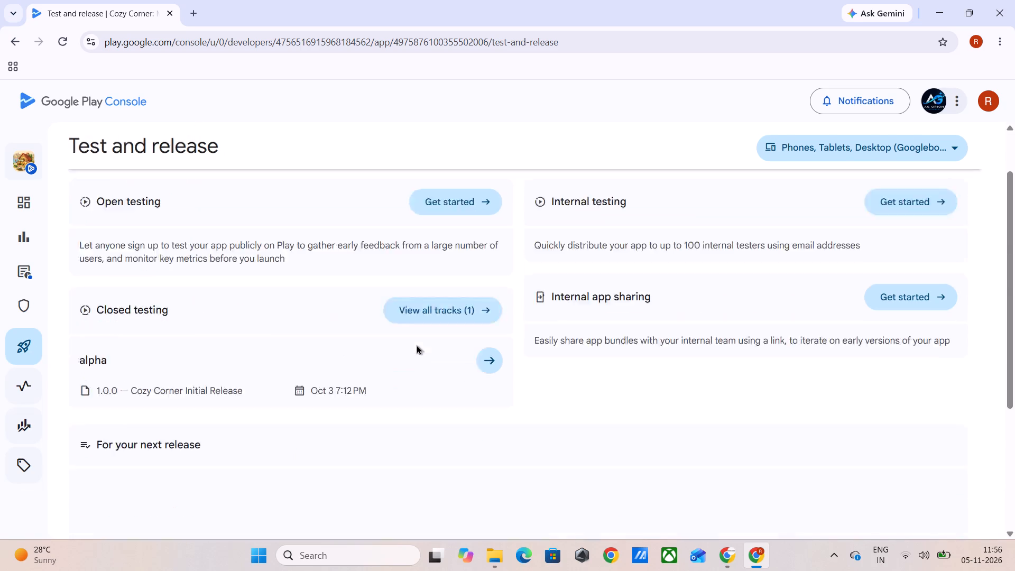
{"action": "scroll", "coordinate": [416, 345], "scroll_direction": "down", "scroll_amount": 4}
{"action": "scroll", "coordinate": [416, 345], "scroll_direction": "up", "scroll_amount": 10}
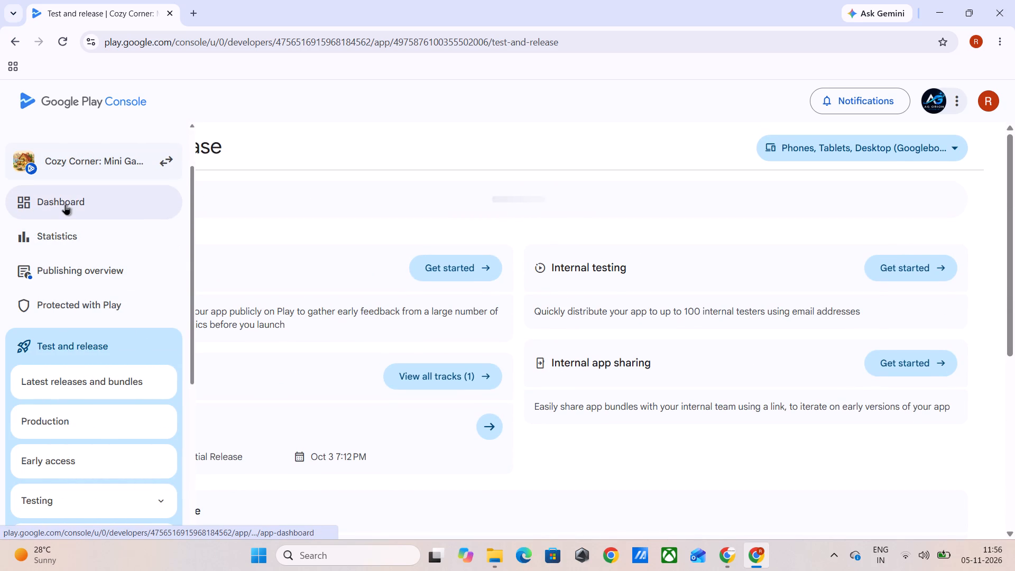
Examine the update status and release tasks on the app's Dashboard, and open the "Publish your app on Google Play" task.
{"action": "left_click", "coordinate": [65, 204]}
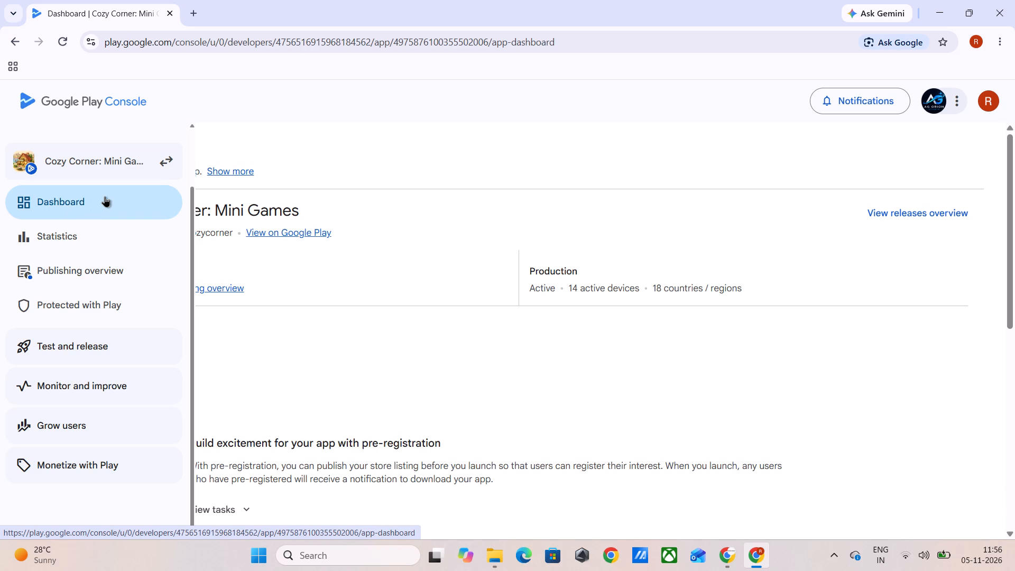
{"action": "scroll", "coordinate": [105, 196], "scroll_direction": "up", "scroll_amount": 2}
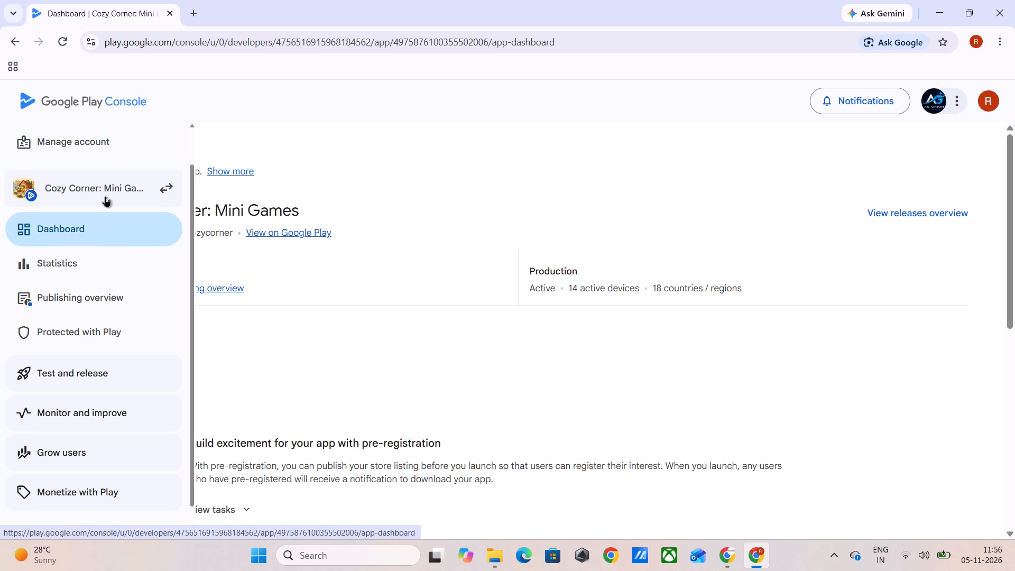
{"action": "scroll", "coordinate": [215, 315], "scroll_direction": "down", "scroll_amount": 1}
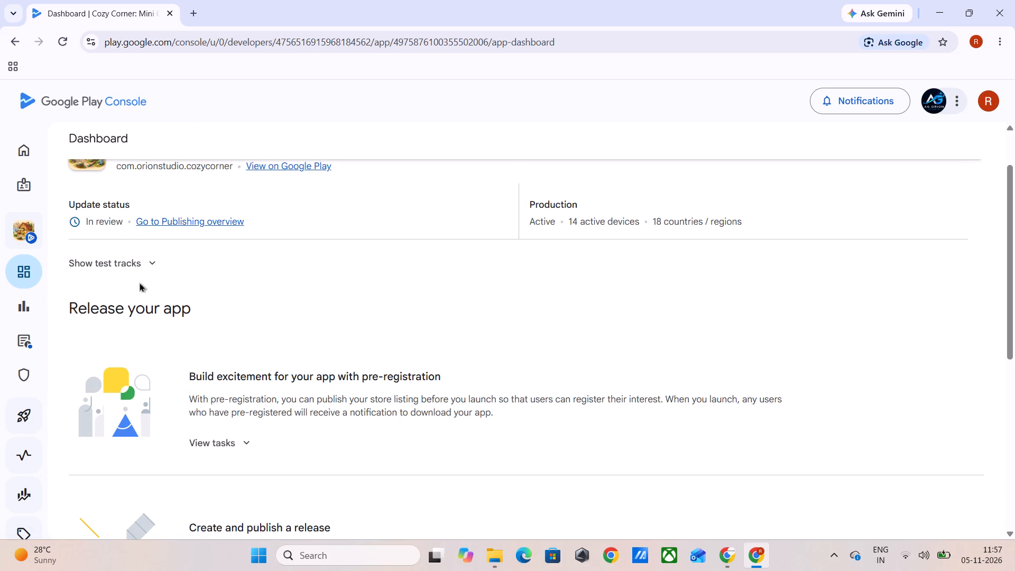
{"action": "scroll", "coordinate": [139, 282], "scroll_direction": "down", "scroll_amount": 6}
{"action": "scroll", "coordinate": [141, 284], "scroll_direction": "up", "scroll_amount": 3}
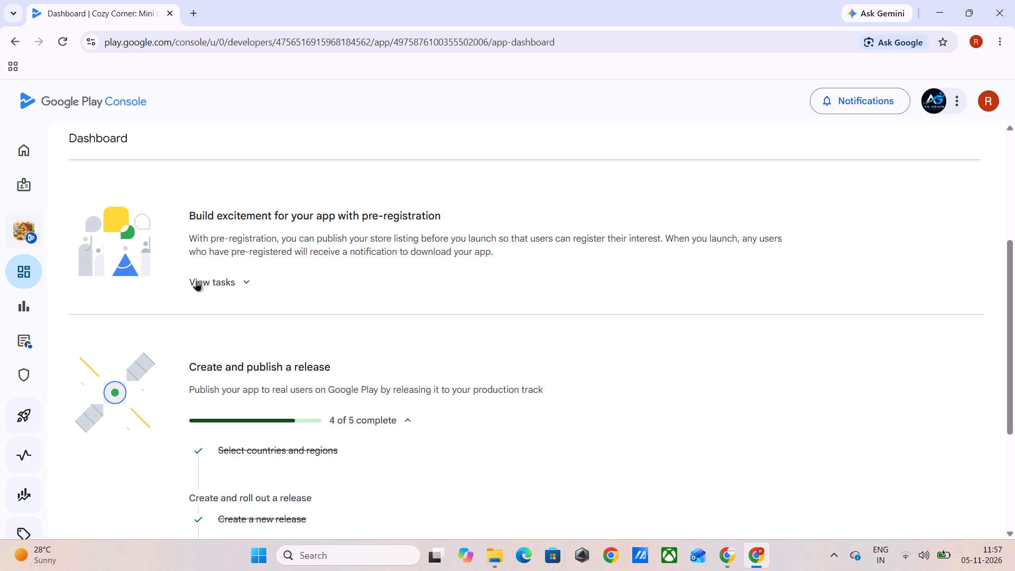
{"action": "scroll", "coordinate": [196, 280], "scroll_direction": "up", "scroll_amount": 1}
{"action": "scroll", "coordinate": [197, 308], "scroll_direction": "down", "scroll_amount": 2}
{"action": "scroll", "coordinate": [197, 311], "scroll_direction": "up", "scroll_amount": 4}
{"action": "scroll", "coordinate": [197, 314], "scroll_direction": "down", "scroll_amount": 4}
{"action": "scroll", "coordinate": [271, 477], "scroll_direction": "down", "scroll_amount": 3}
{"action": "left_click", "coordinate": [289, 413]}
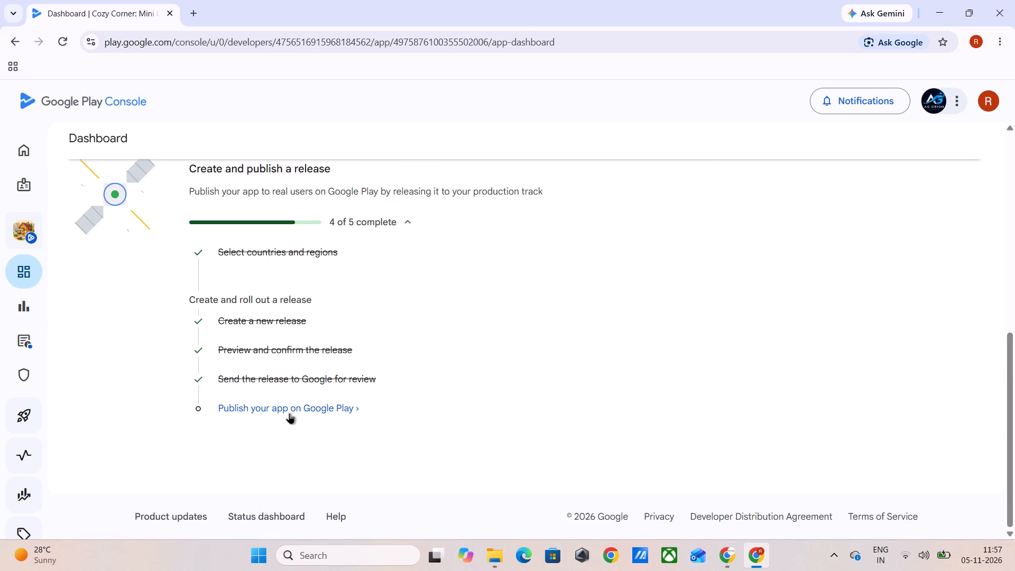
Review the changes in review listed on the Publishing overview and dismiss the Geo-blocking regulation notice.
{"action": "scroll", "coordinate": [259, 401], "scroll_direction": "down", "scroll_amount": 4}
{"action": "scroll", "coordinate": [259, 401], "scroll_direction": "up", "scroll_amount": 4}
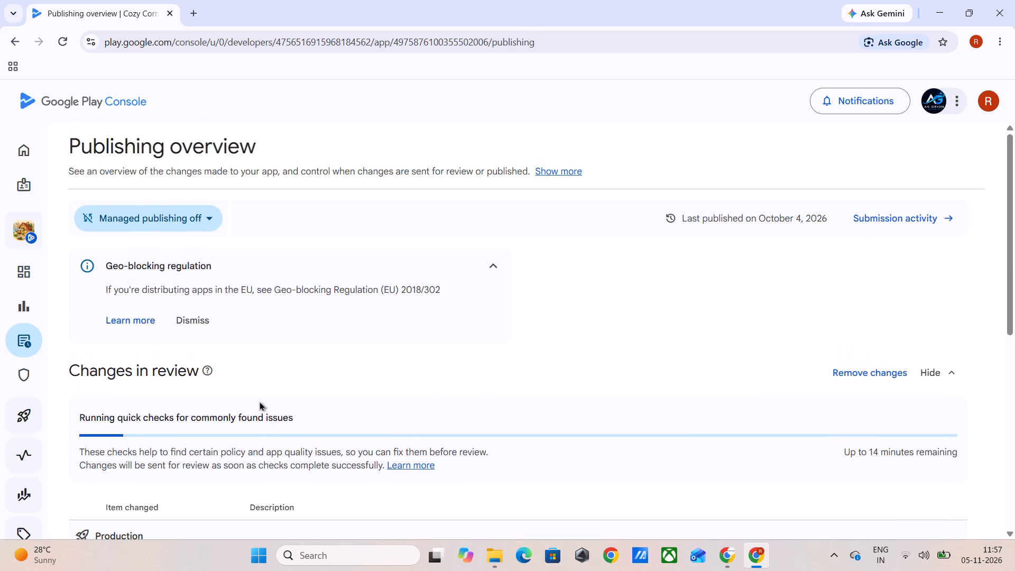
{"action": "scroll", "coordinate": [259, 401], "scroll_direction": "down", "scroll_amount": 8}
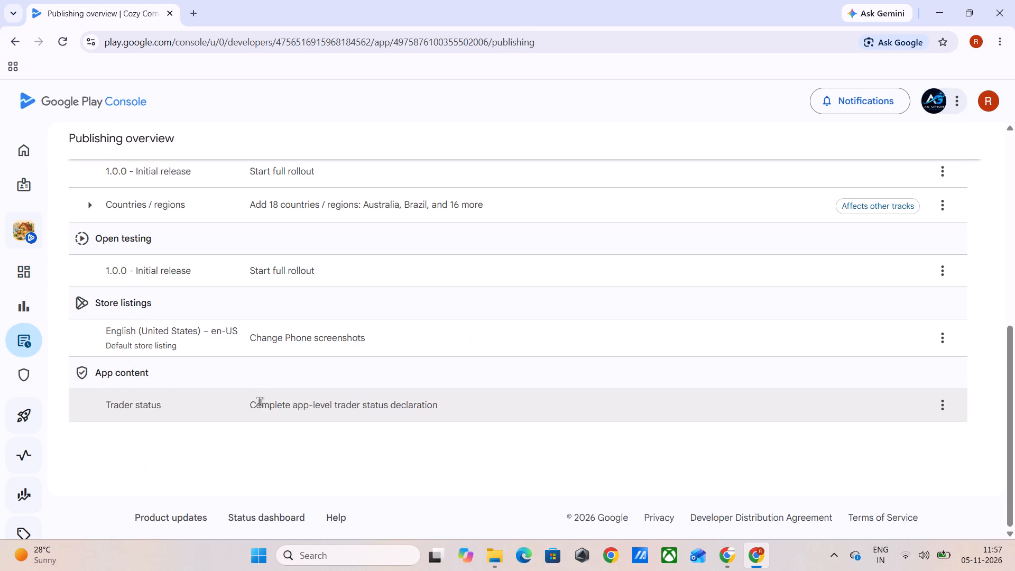
{"action": "scroll", "coordinate": [259, 401], "scroll_direction": "up", "scroll_amount": 8}
{"action": "left_click", "coordinate": [200, 324]}
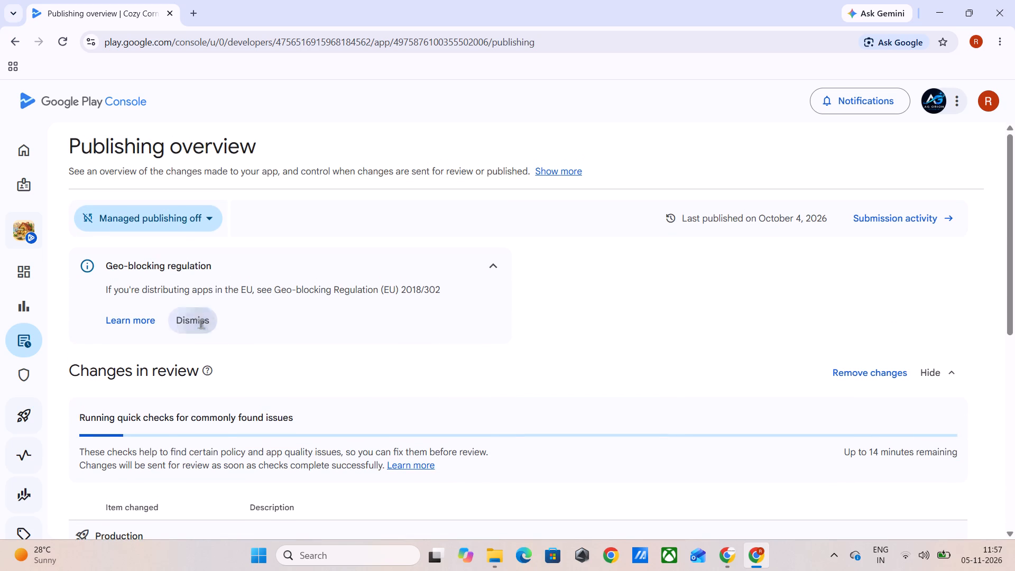
Return to the app's Dashboard, examine its update status and release tasks, and expand the pre-registration tasks.
{"action": "left_click", "coordinate": [38, 267]}
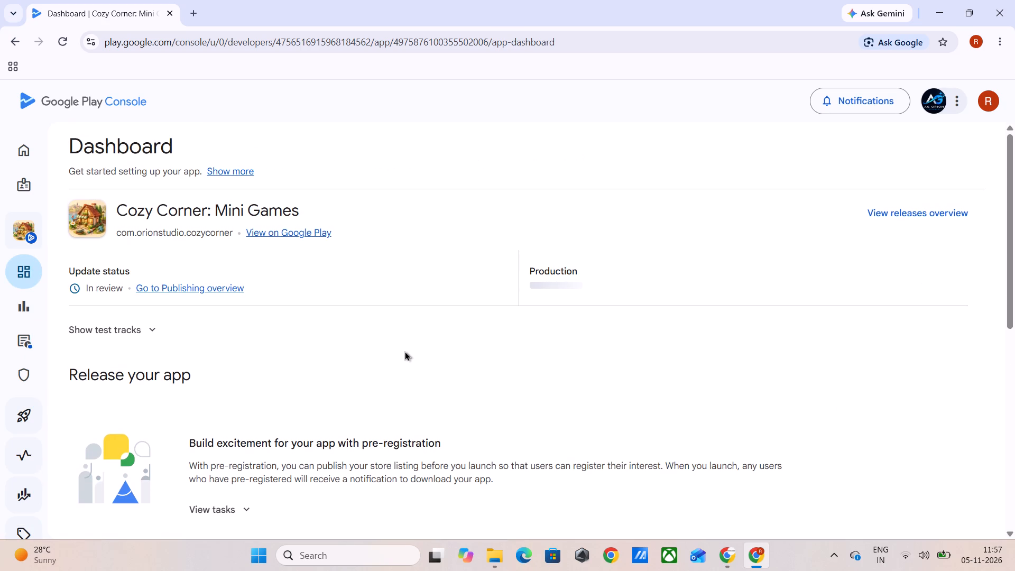
{"action": "scroll", "coordinate": [404, 351], "scroll_direction": "down", "scroll_amount": 1}
{"action": "scroll", "coordinate": [404, 351], "scroll_direction": "up", "scroll_amount": 1}
{"action": "scroll", "coordinate": [404, 351], "scroll_direction": "down", "scroll_amount": 2}
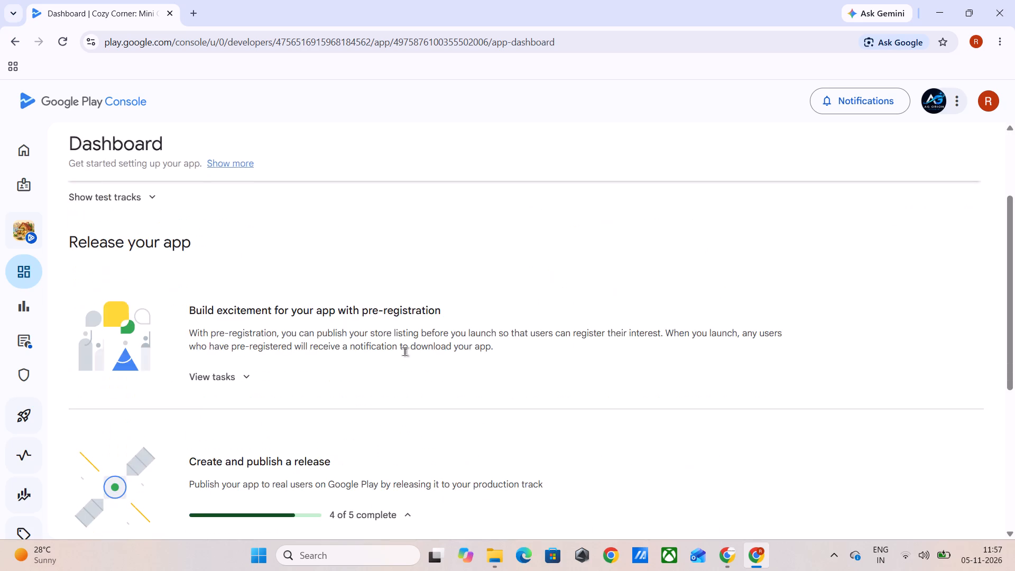
{"action": "scroll", "coordinate": [404, 351], "scroll_direction": "down", "scroll_amount": 2}
{"action": "scroll", "coordinate": [392, 401], "scroll_direction": "down", "scroll_amount": 2}
{"action": "scroll", "coordinate": [391, 401], "scroll_direction": "up", "scroll_amount": 3}
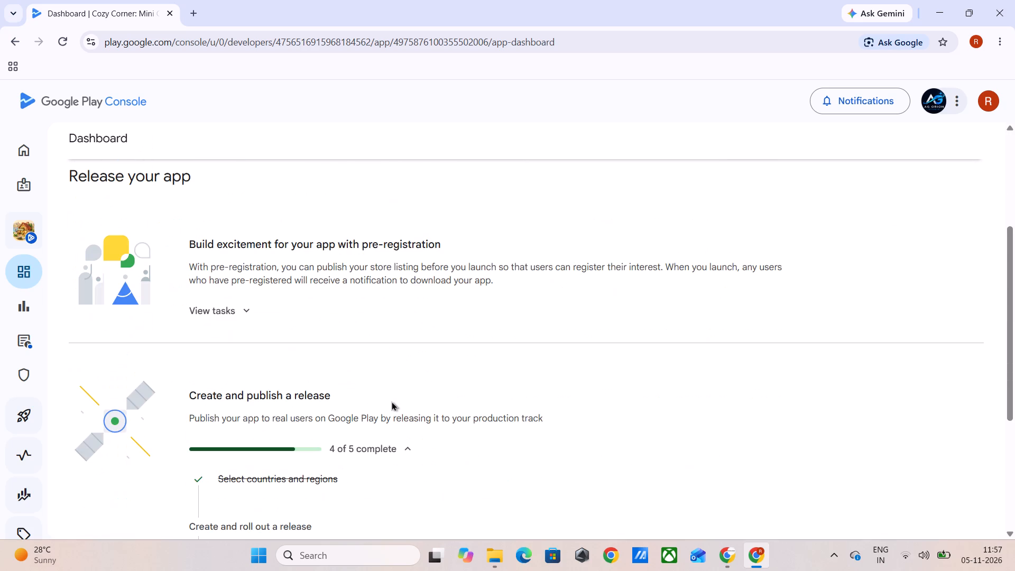
{"action": "left_click", "coordinate": [210, 296]}
{"action": "scroll", "coordinate": [351, 337], "scroll_direction": "down", "scroll_amount": 1}
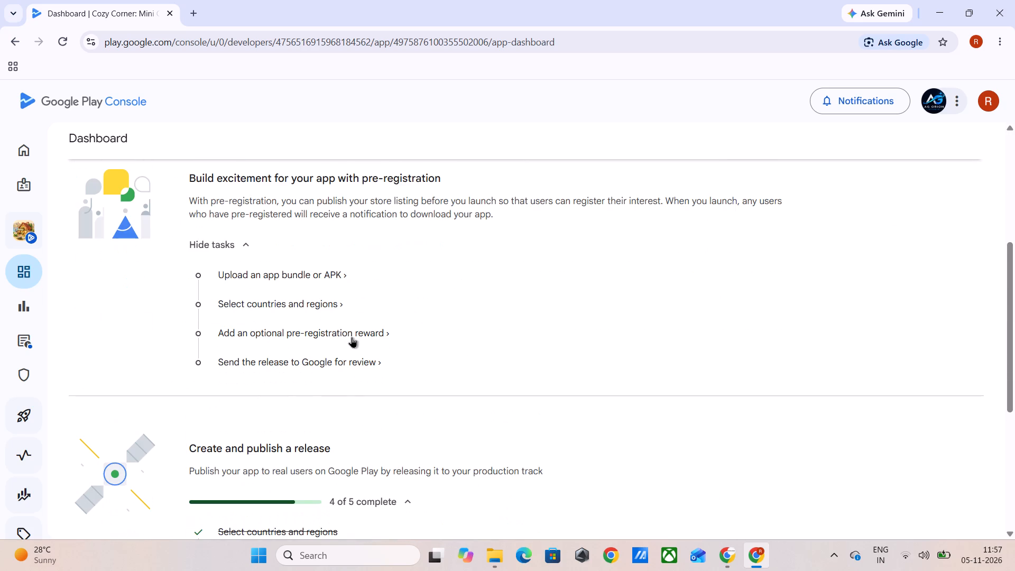
{"action": "scroll", "coordinate": [361, 341], "scroll_direction": "up", "scroll_amount": 2}
{"action": "scroll", "coordinate": [367, 344], "scroll_direction": "down", "scroll_amount": 4}
{"action": "scroll", "coordinate": [367, 344], "scroll_direction": "up", "scroll_amount": 4}
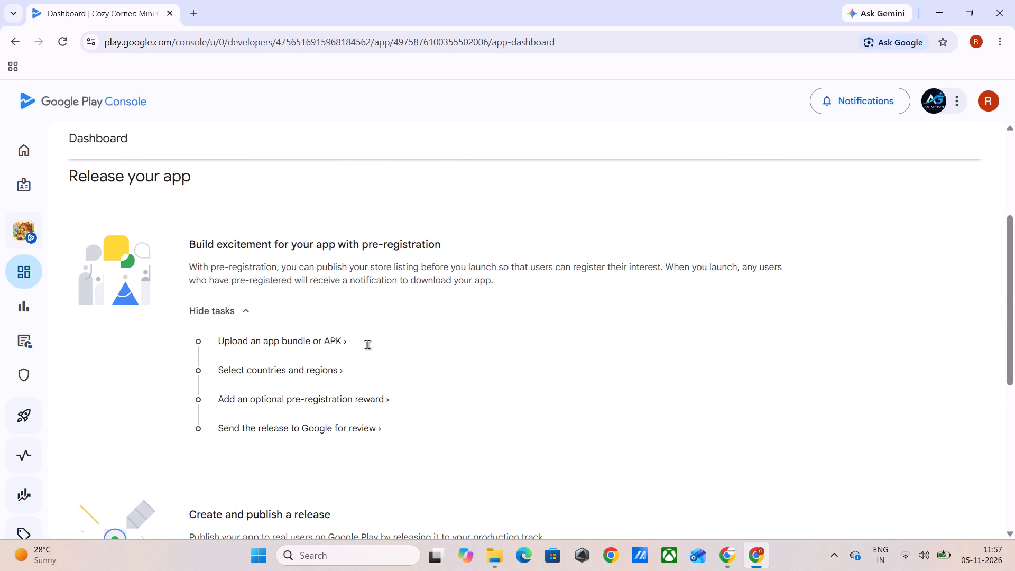
{"action": "left_click", "coordinate": [110, 204]}
{"action": "left_click", "coordinate": [110, 204]}
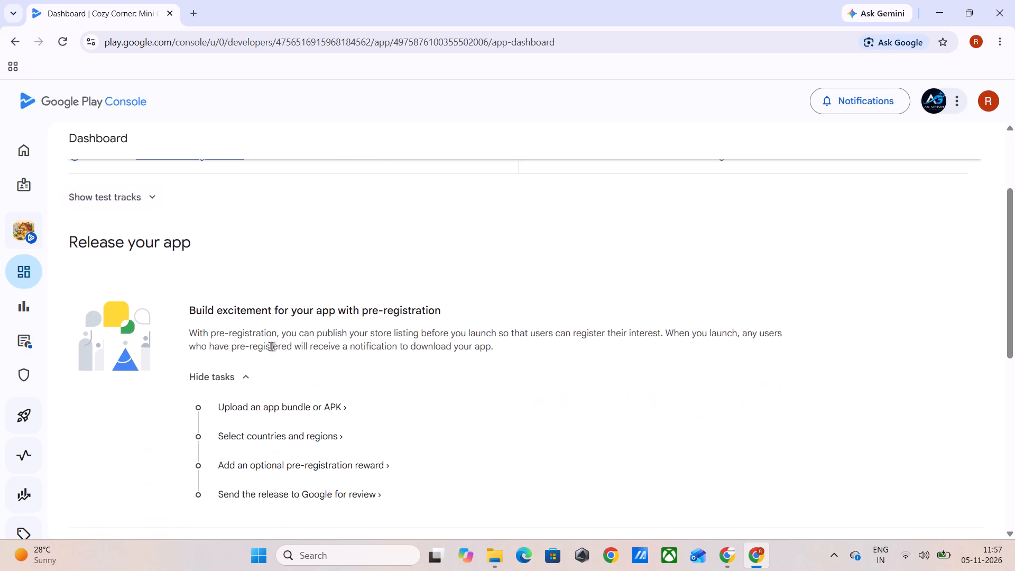
{"action": "scroll", "coordinate": [271, 346], "scroll_direction": "down", "scroll_amount": 5}
{"action": "scroll", "coordinate": [401, 498], "scroll_direction": "down", "scroll_amount": 2}
{"action": "scroll", "coordinate": [398, 482], "scroll_direction": "up", "scroll_amount": 8}
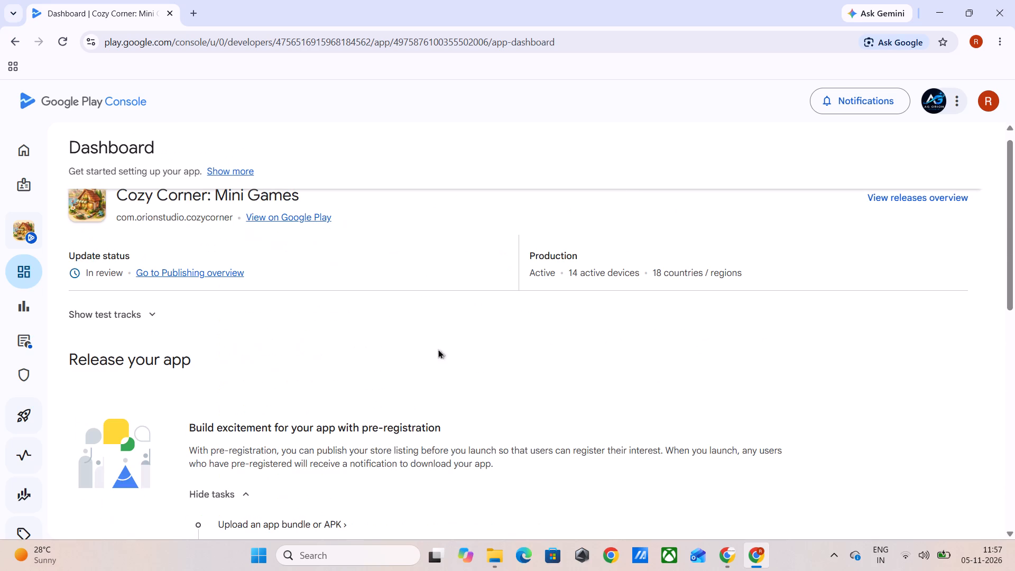
{"action": "scroll", "coordinate": [297, 336], "scroll_direction": "up", "scroll_amount": 5}
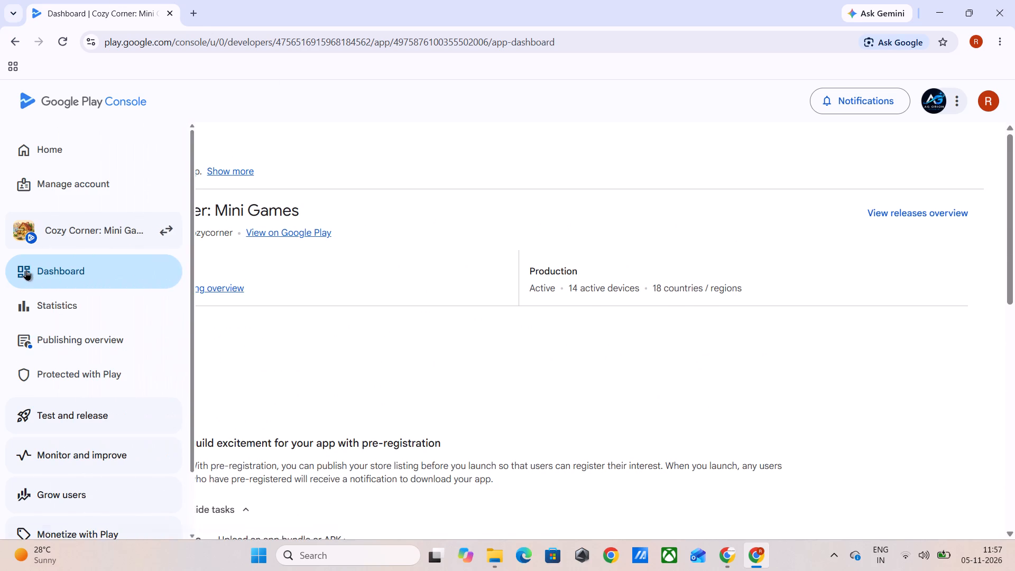
Close the Play Console browser window and the Downloads folder window.
{"action": "left_click", "coordinate": [1014, 0]}
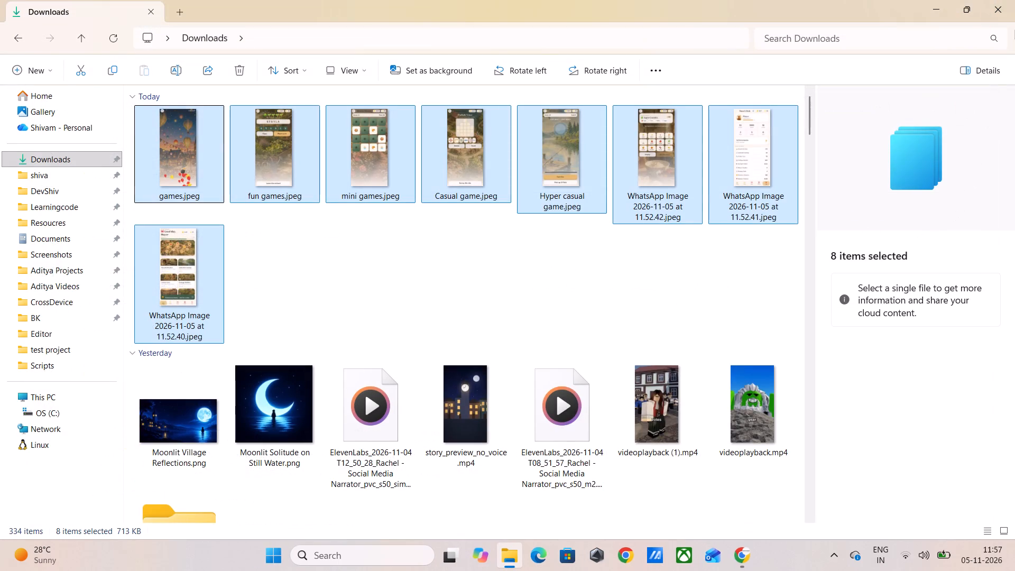
{"action": "left_click", "coordinate": [1014, 10]}
Open the "Hyper-casual game collection" chat in Claude, look at the Batch 2 games reply, and minimise the browser.
{"action": "left_click", "coordinate": [59, 343]}
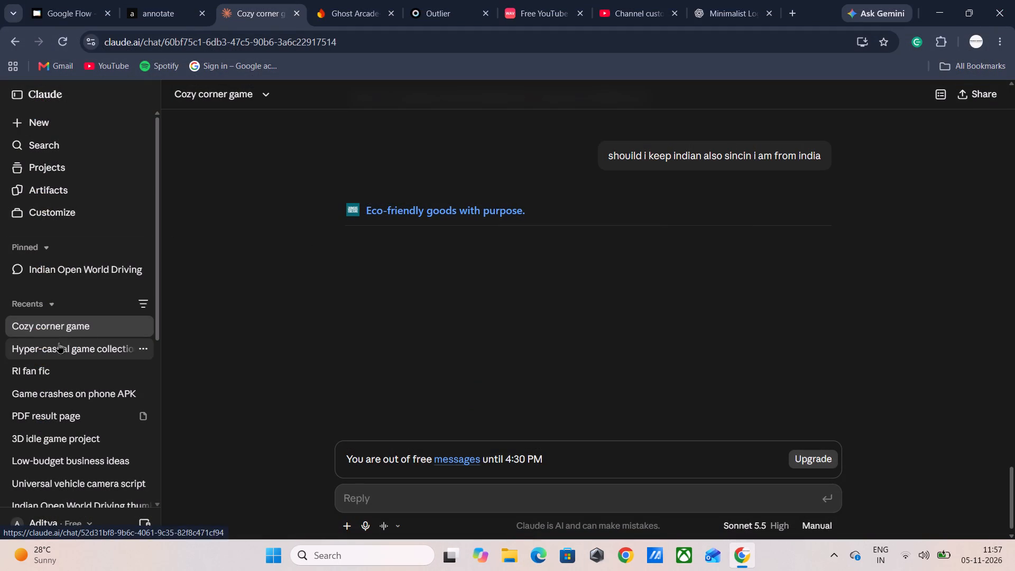
{"action": "scroll", "coordinate": [539, 289], "scroll_direction": "up", "scroll_amount": 3}
{"action": "left_click", "coordinate": [554, 279]}
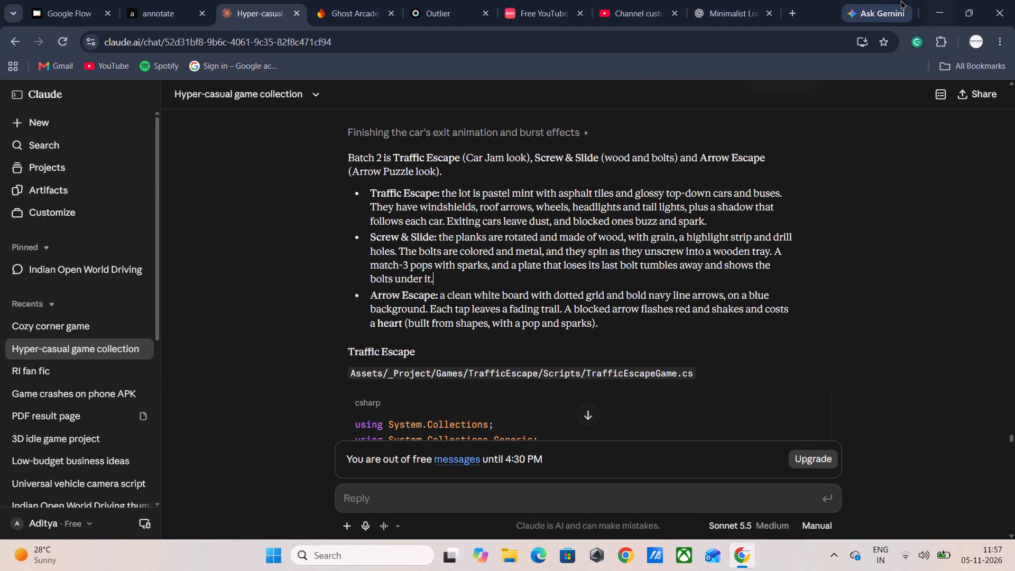
{"action": "left_click", "coordinate": [938, 0]}
Launch Unity Hub from the desktop, open the TapBox Casual Games project in the Unity Editor, and minimise the Hub.
{"action": "double_click", "coordinate": [30, 275]}
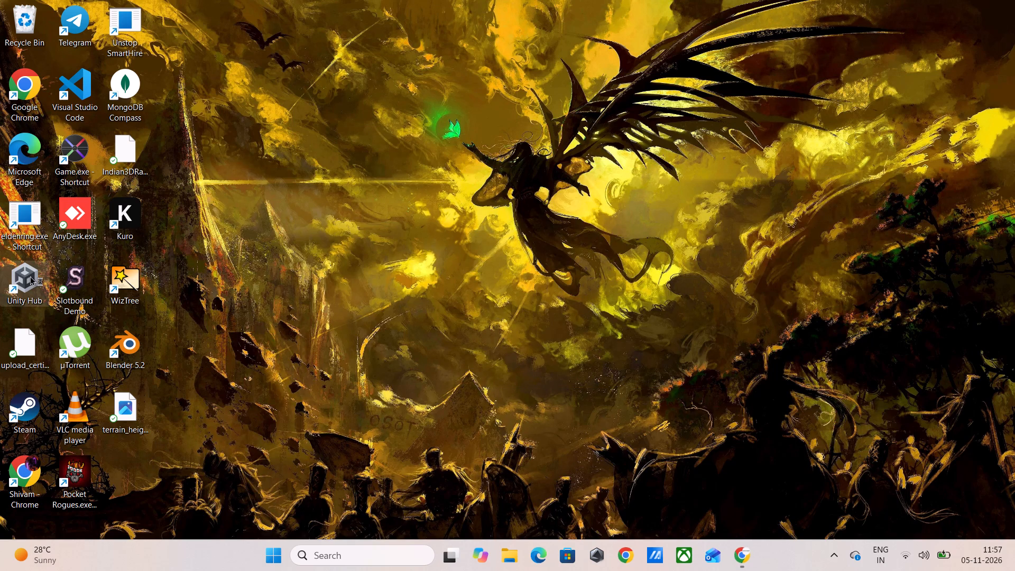
{"action": "double_click", "coordinate": [118, 229]}
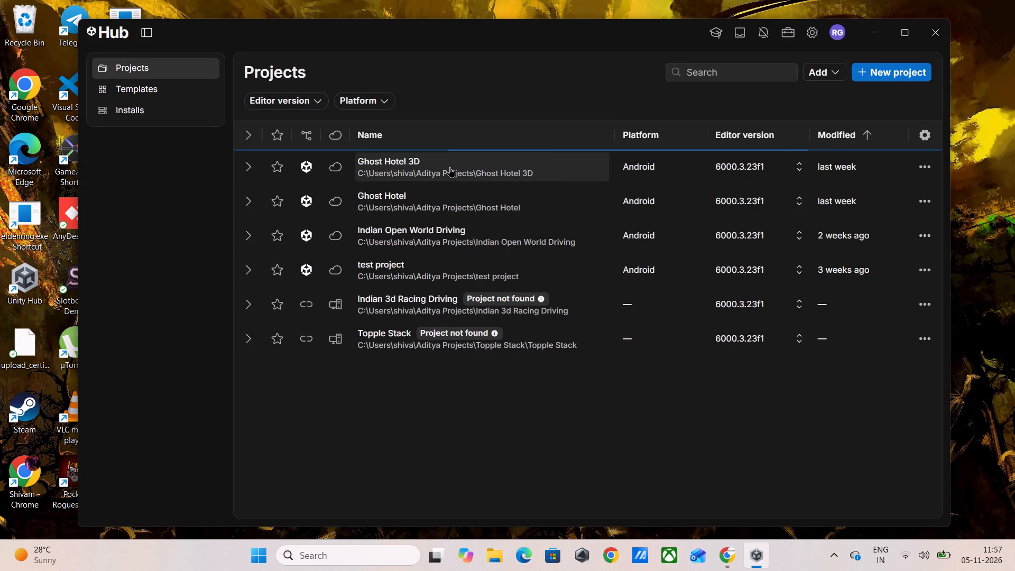
{"action": "left_click", "coordinate": [448, 168]}
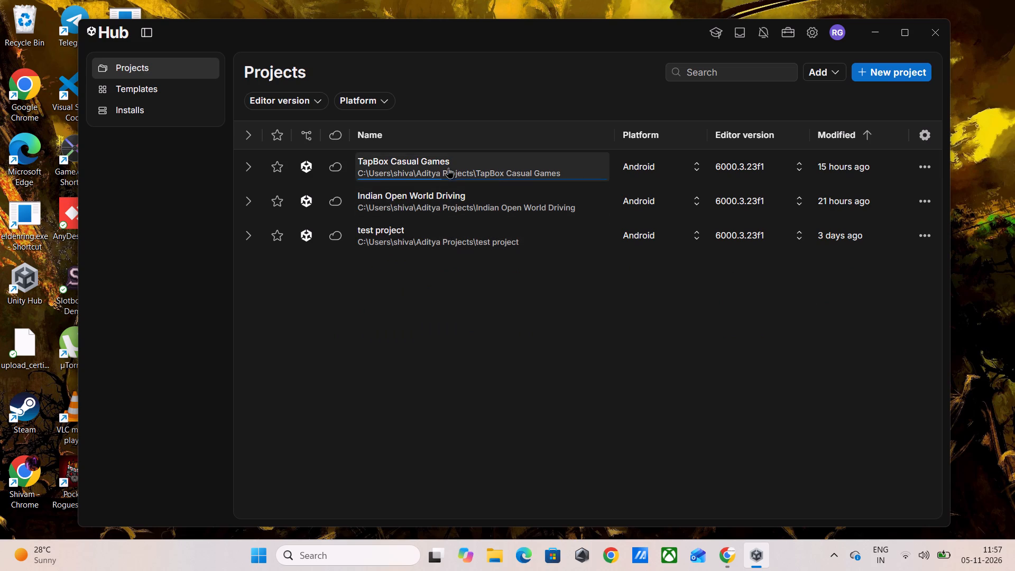
{"action": "left_click", "coordinate": [873, 41]}
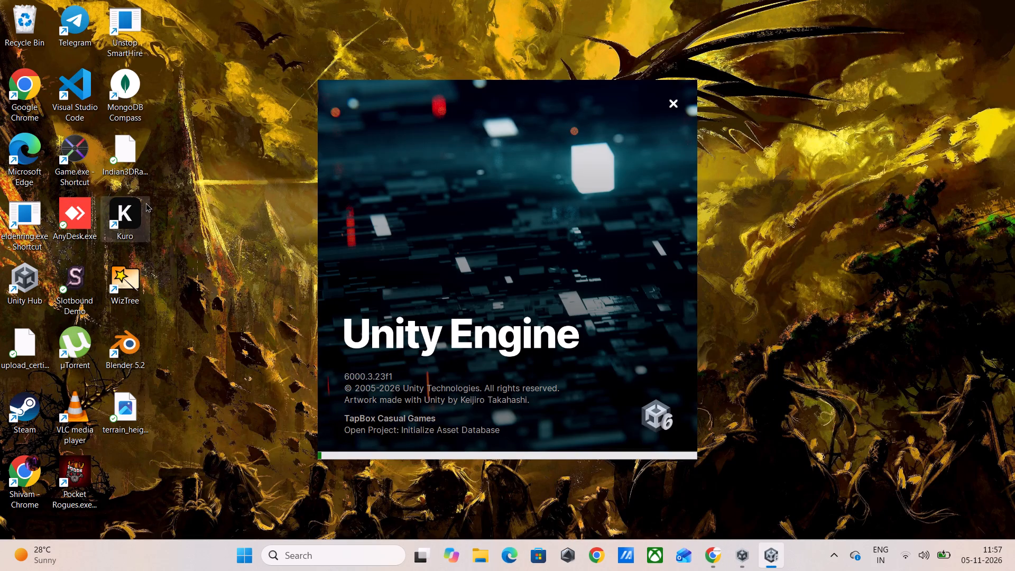
Launch Kuro from the desktop.
{"action": "double_click", "coordinate": [145, 202]}
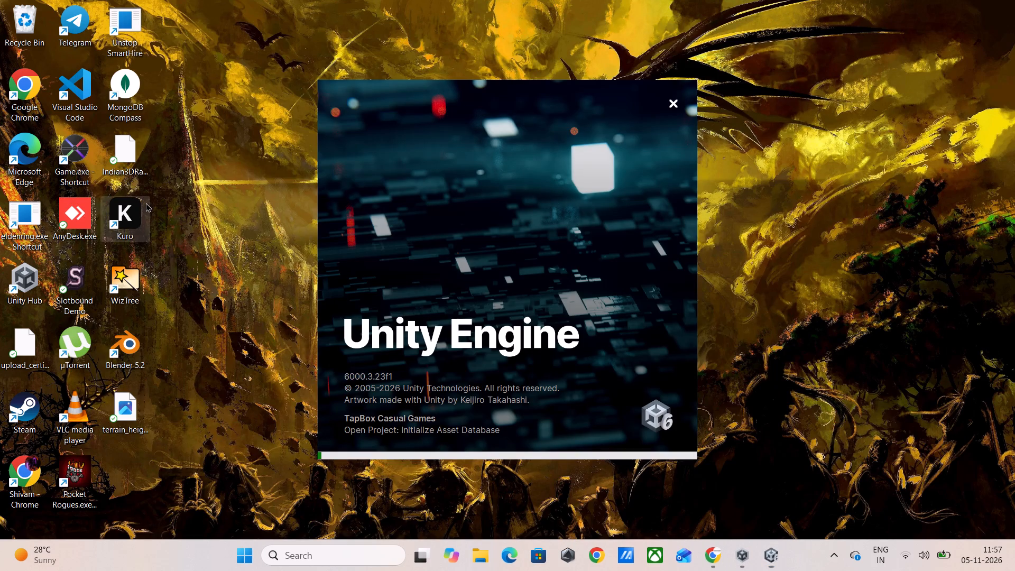